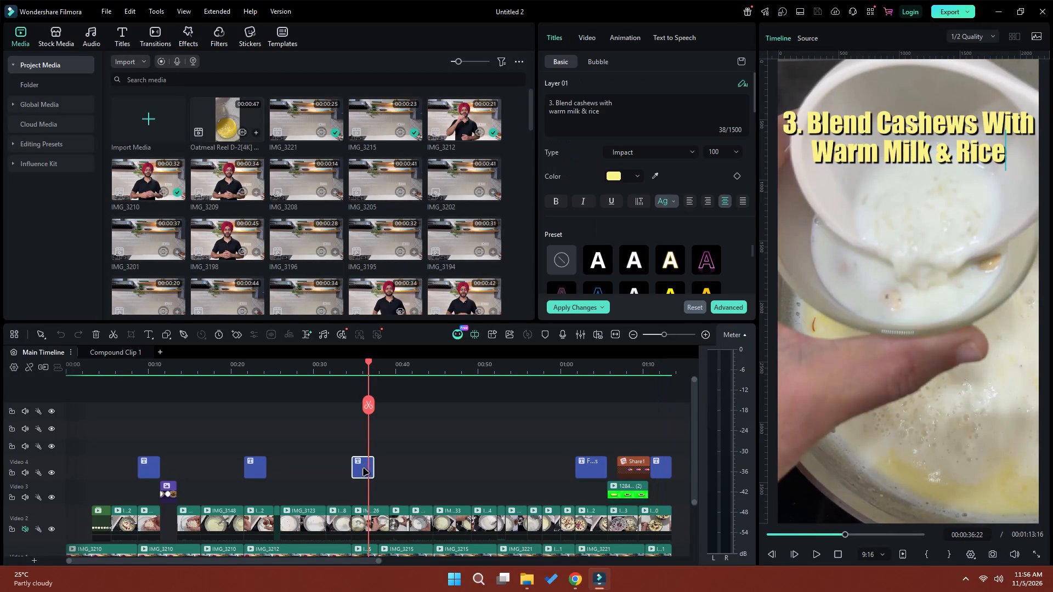
# Reduce the font size of the "3. Blend cashews with warm milk & rice" title to 90 and reselect the size value for editing.
pyautogui.click(723, 151)
pyautogui.write('90')
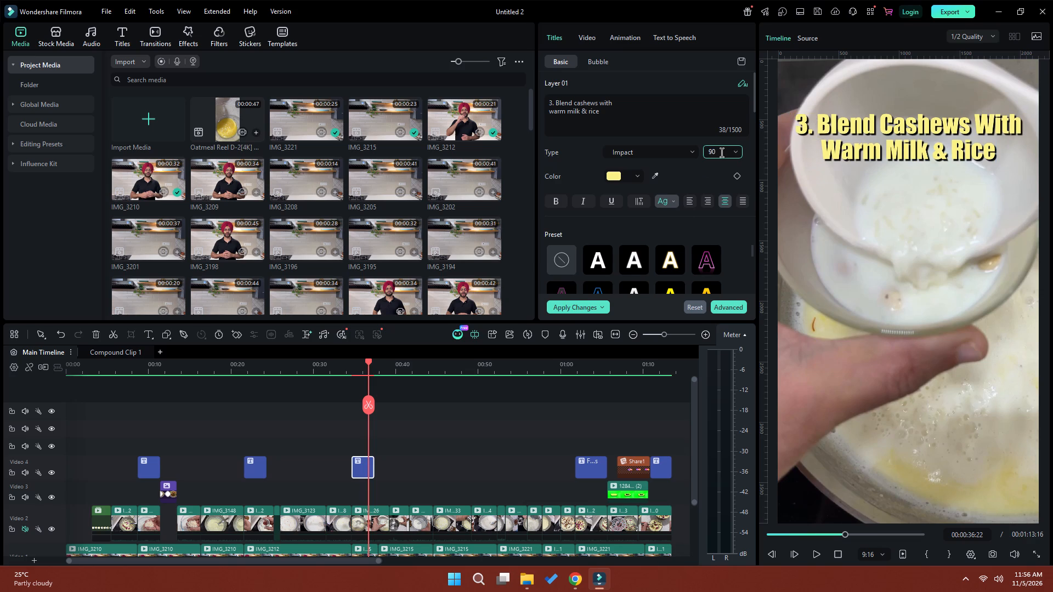
pyautogui.moveTo(722, 152); pyautogui.dragTo(709, 153)
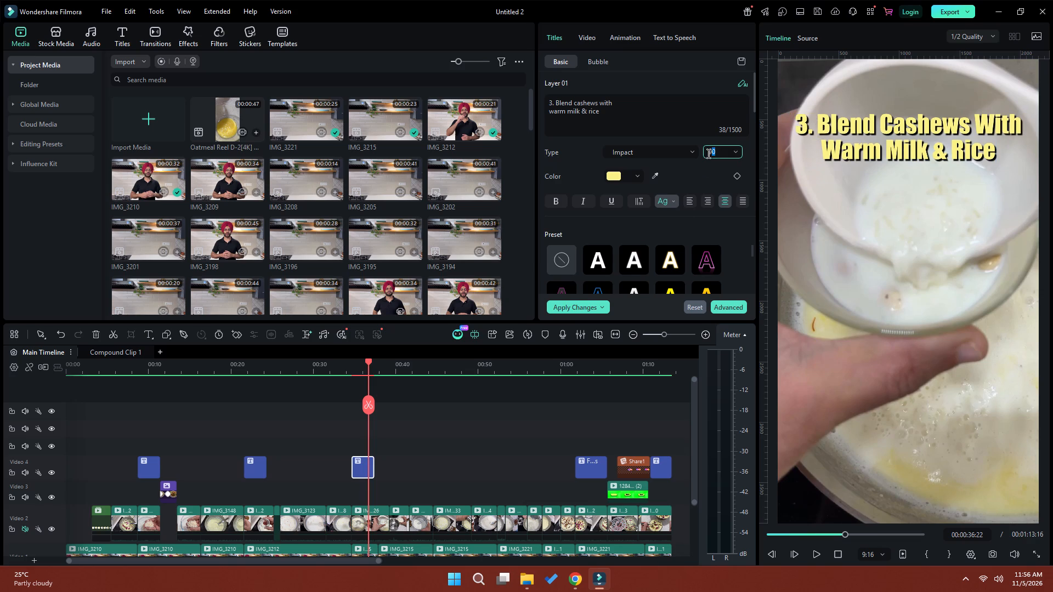
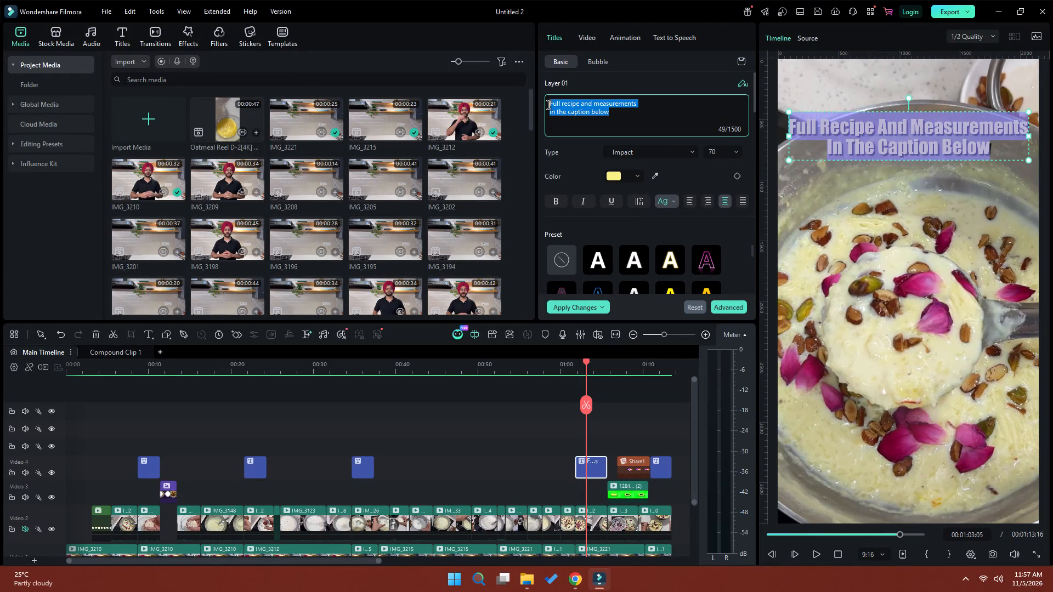
# Replace the "Full recipe and measurements in the caption below" title text with "Check Caption for details!".
pyautogui.hotkey('ctrl', 'v')
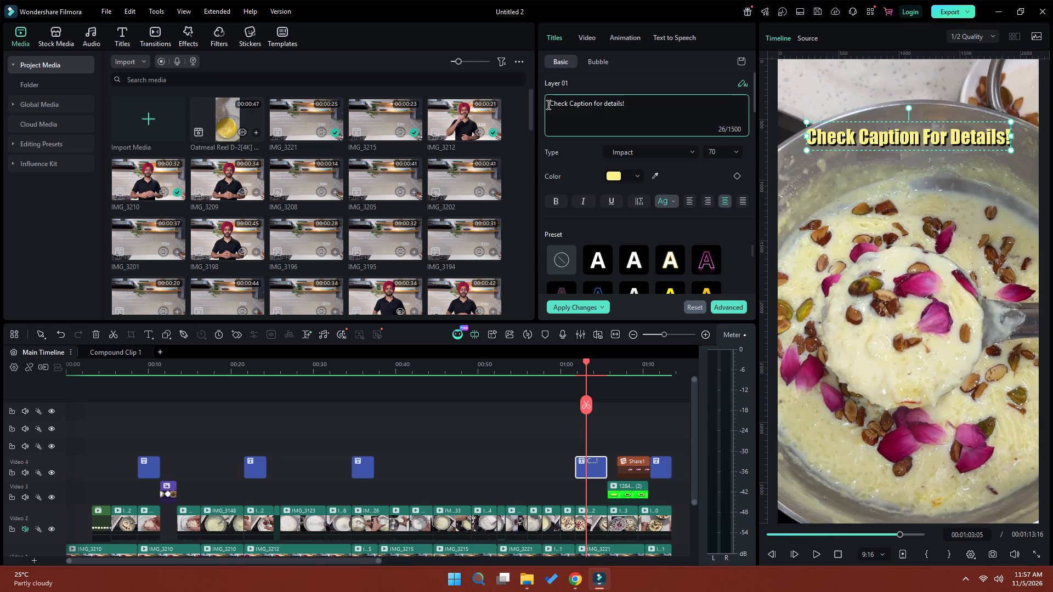
# Restyle the "Check Caption for details!" title with the Barlow Semi Condensed Black font in white (#FFFFFF).
pyautogui.click(657, 153)
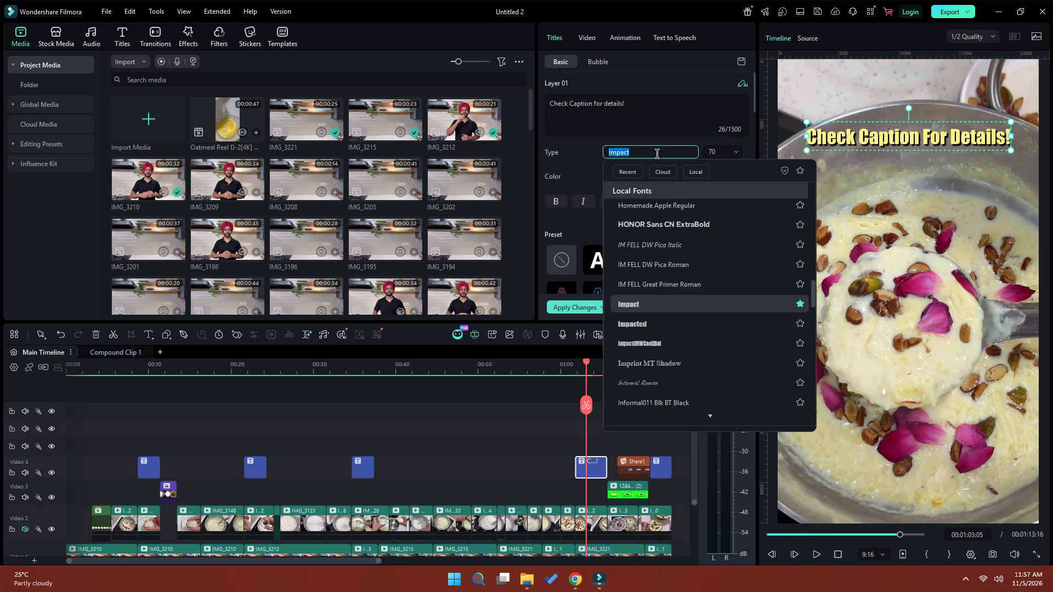
pyautogui.click(635, 173)
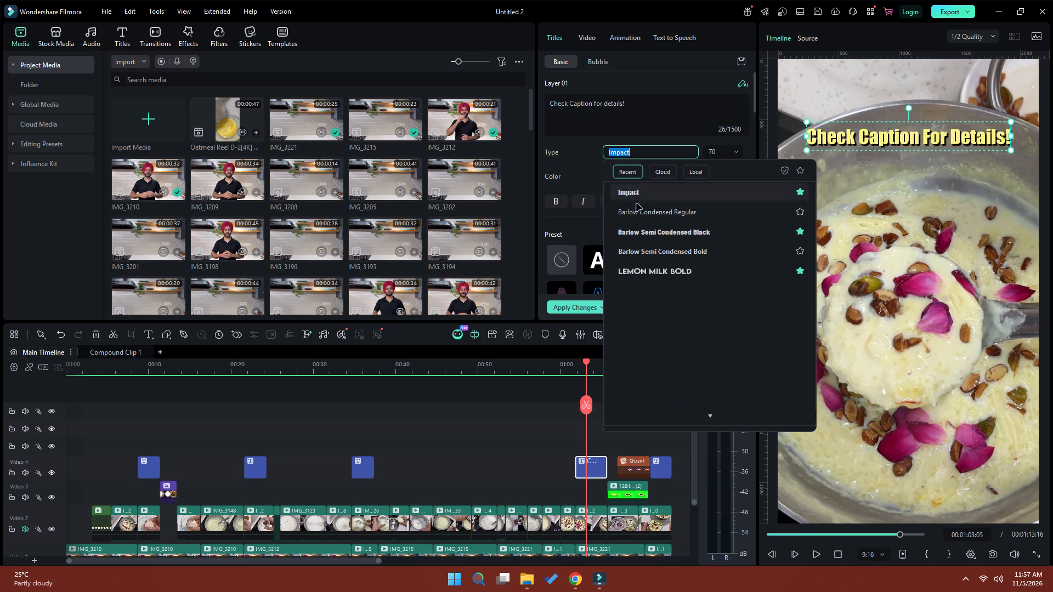
pyautogui.click(650, 231)
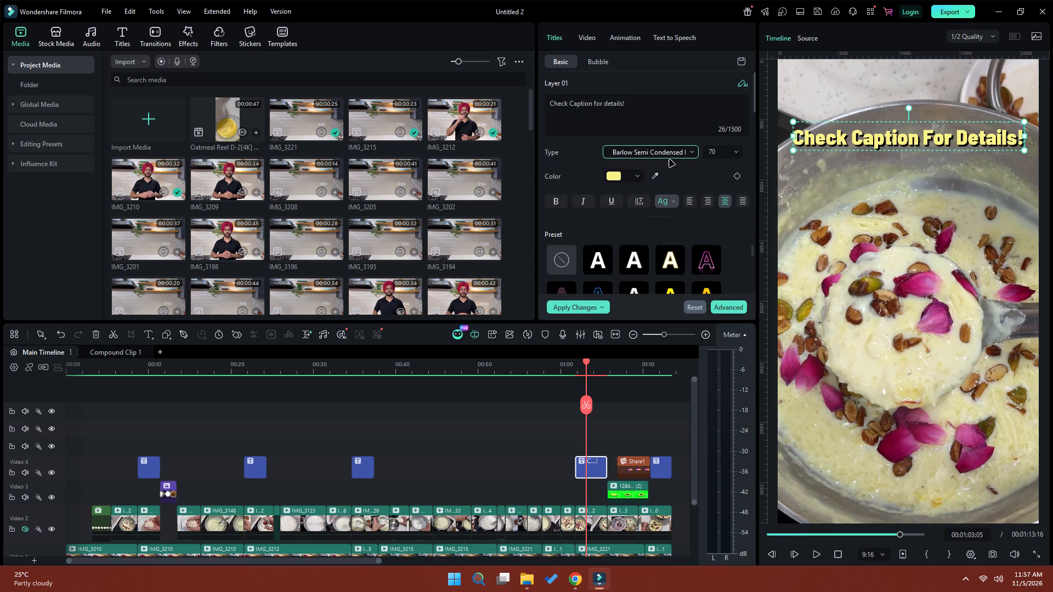
pyautogui.click(639, 176)
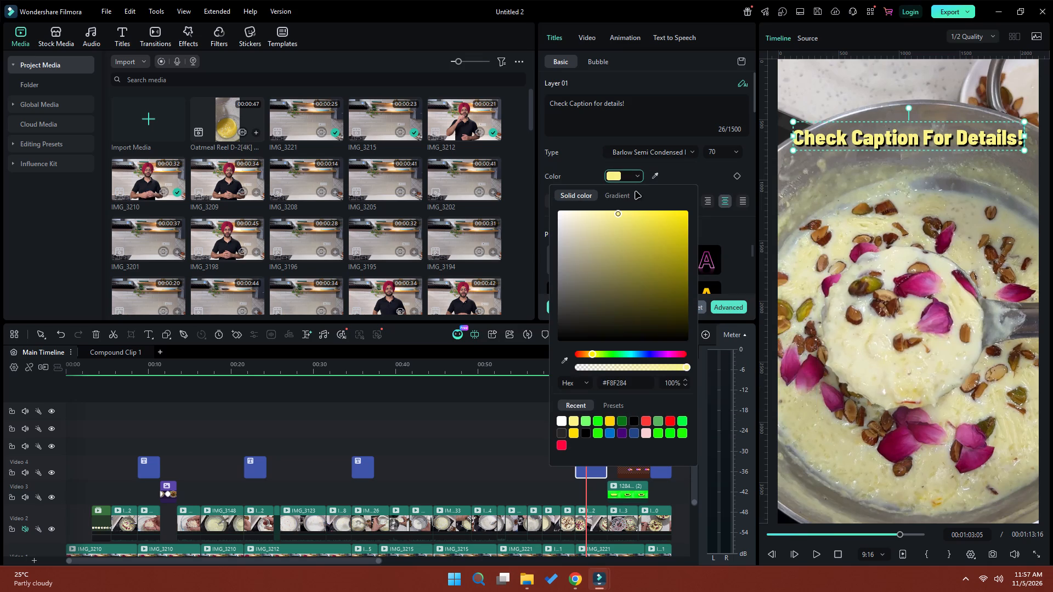
pyautogui.click(559, 420)
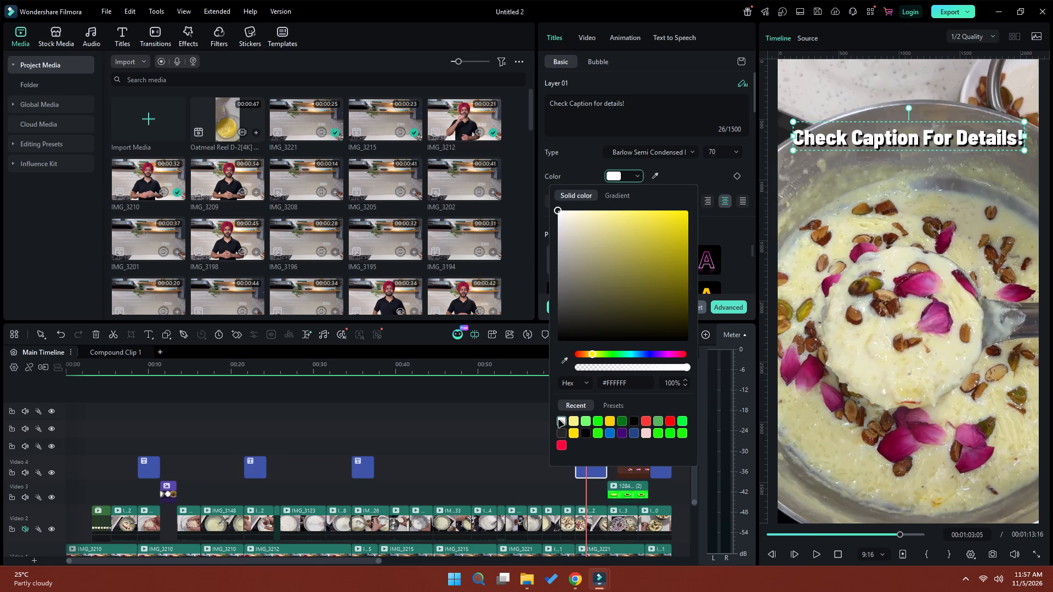
pyautogui.click(693, 174)
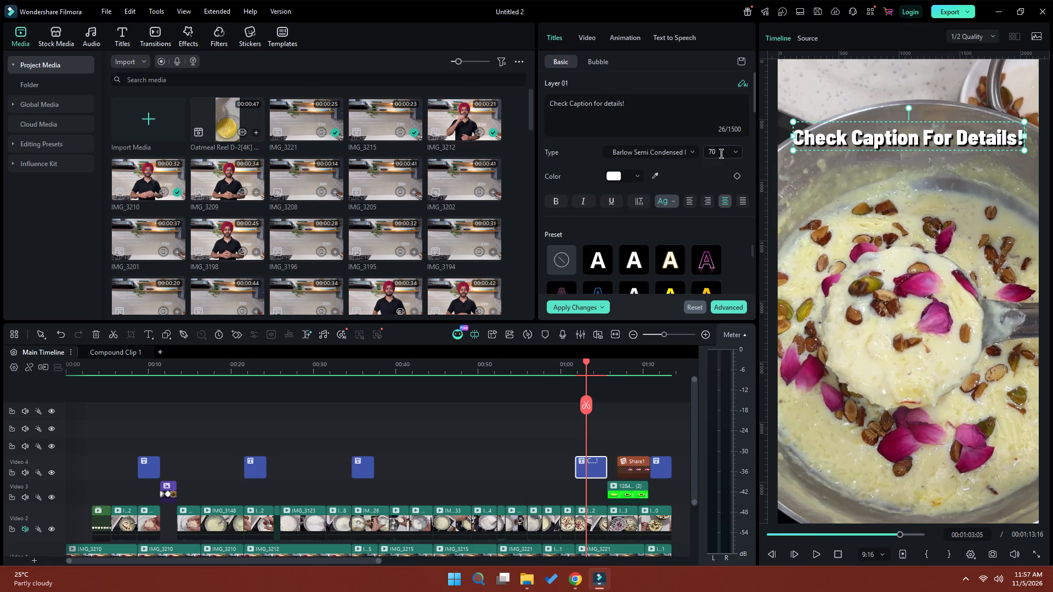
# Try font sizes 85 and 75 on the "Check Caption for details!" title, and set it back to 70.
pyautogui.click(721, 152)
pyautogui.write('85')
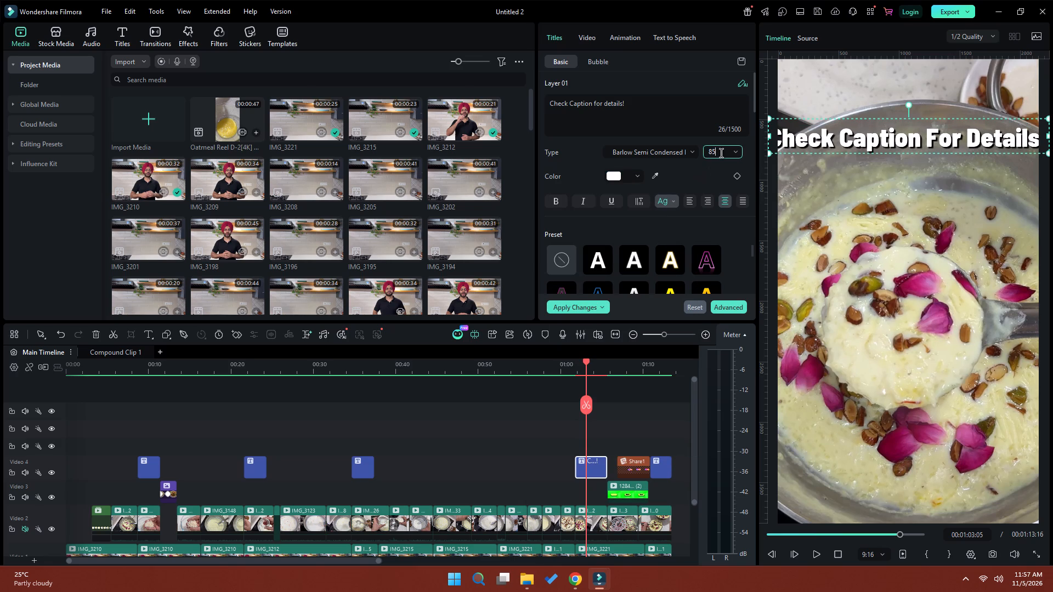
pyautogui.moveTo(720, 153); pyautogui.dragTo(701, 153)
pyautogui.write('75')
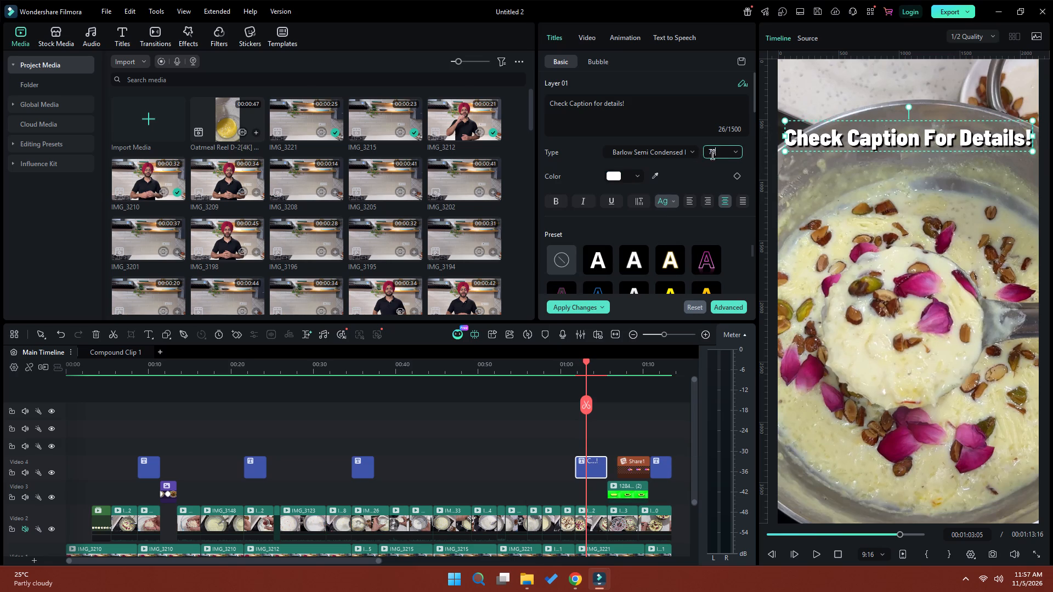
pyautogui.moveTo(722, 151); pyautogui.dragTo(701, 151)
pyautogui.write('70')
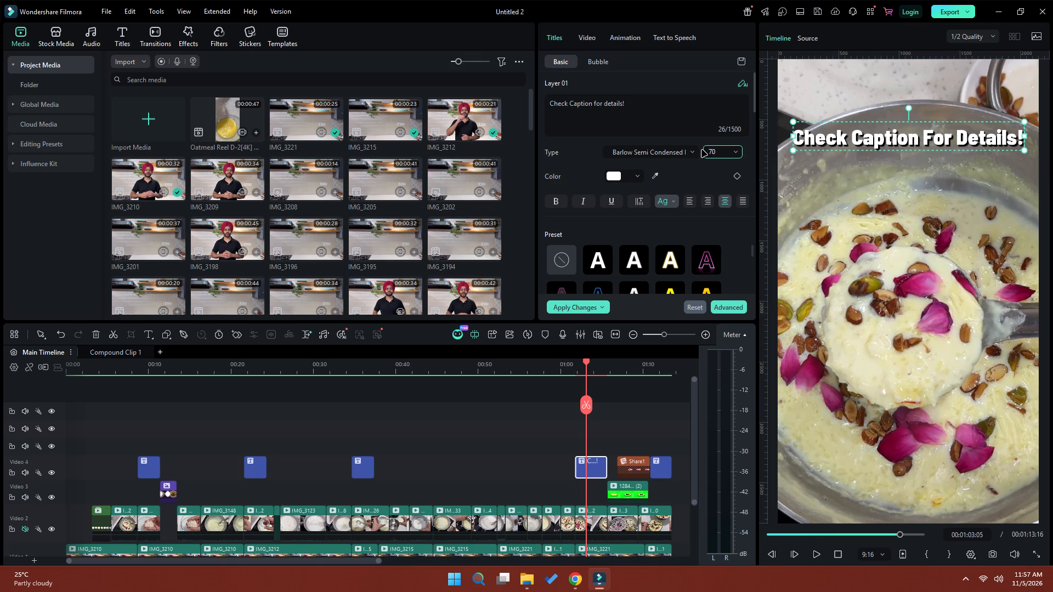
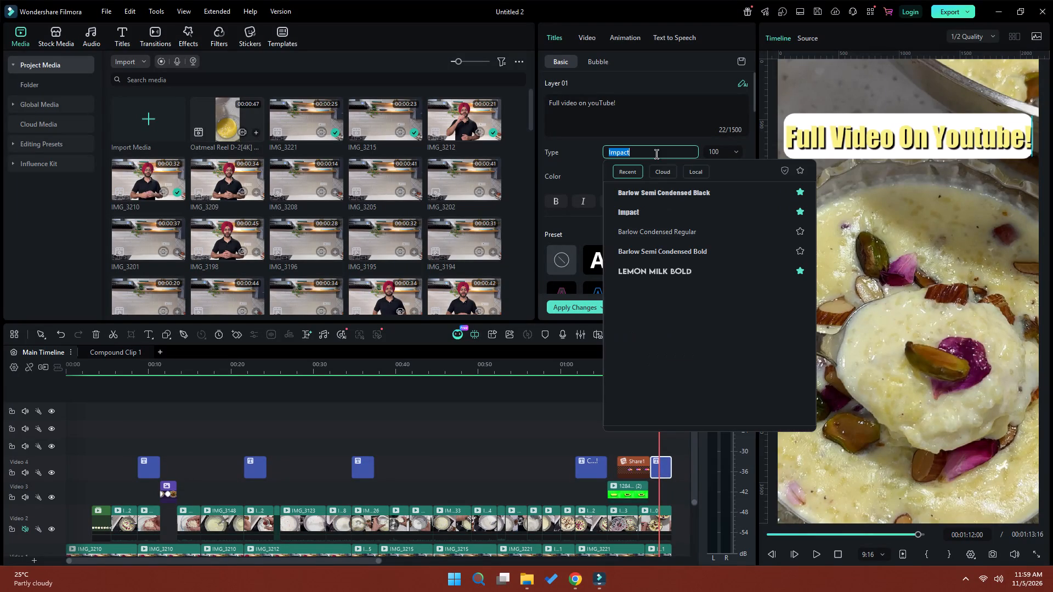
# Set the "Full video on youTube!" title to the Barlow Semi Condensed Black font at size 85.
pyautogui.click(654, 192)
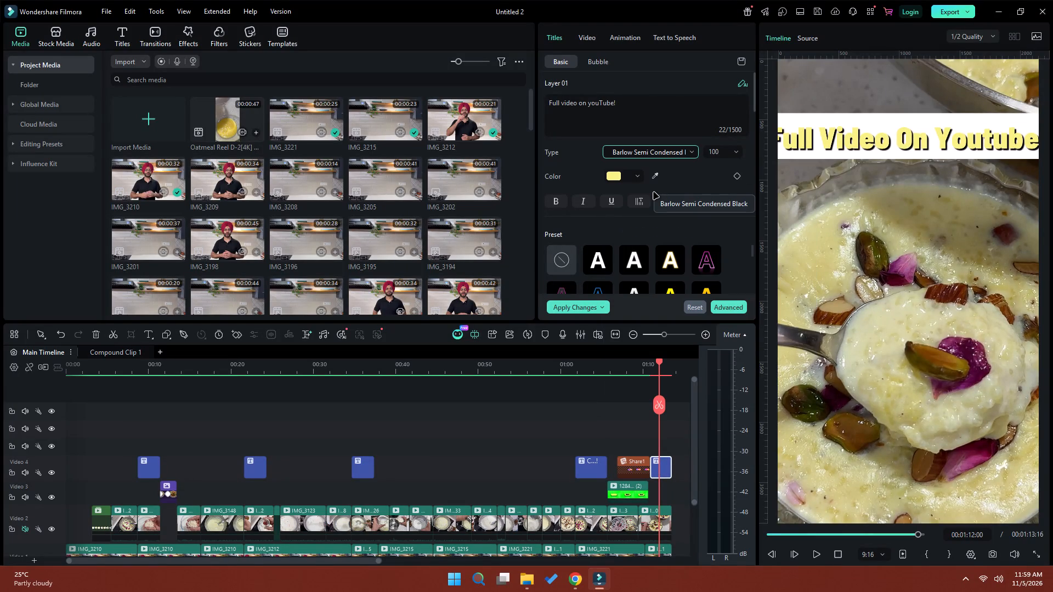
pyautogui.click(724, 153)
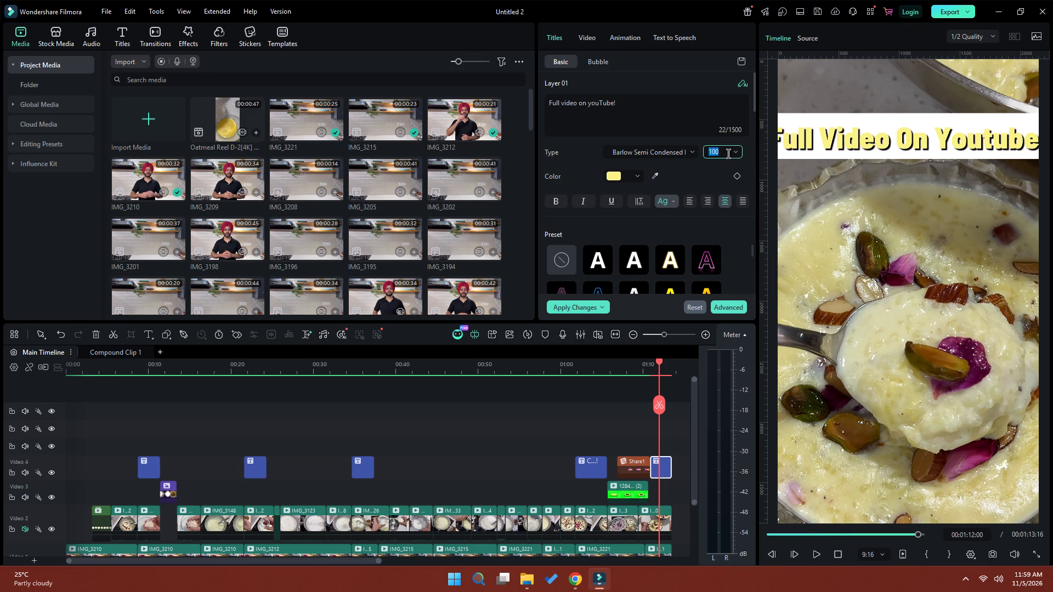
pyautogui.write('85')
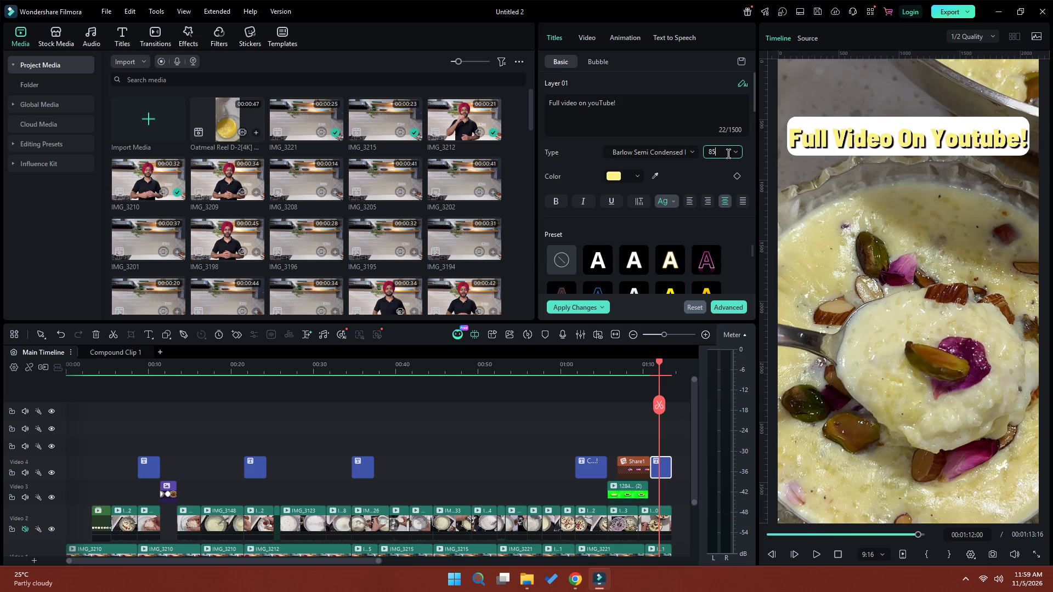
# Try light green (#6DFF68) on the "Full video on youTube!" title text, and settle on bright green (#0FFE08).
pyautogui.click(635, 175)
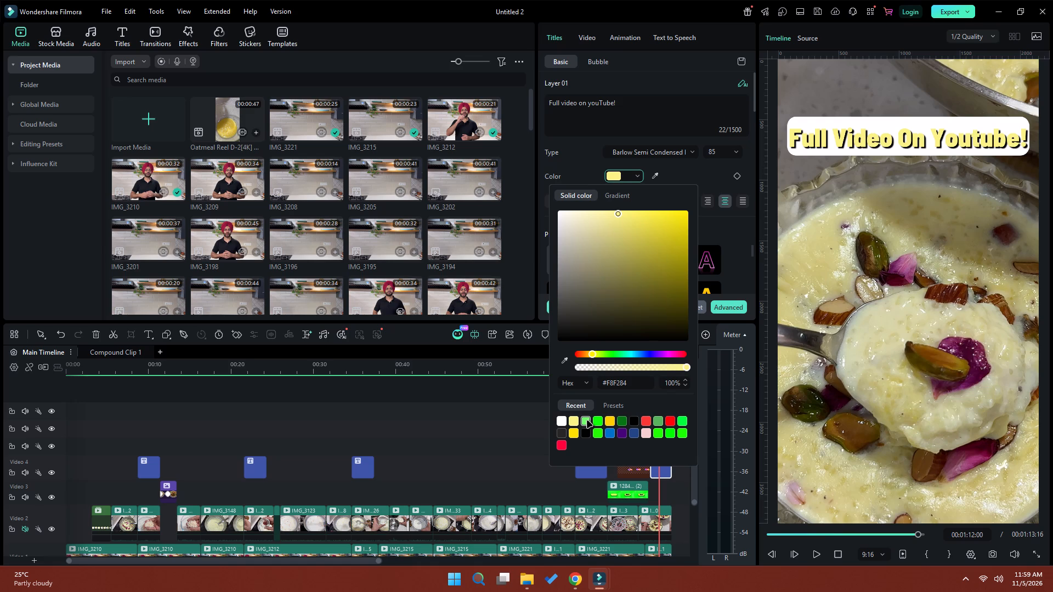
pyautogui.click(587, 421)
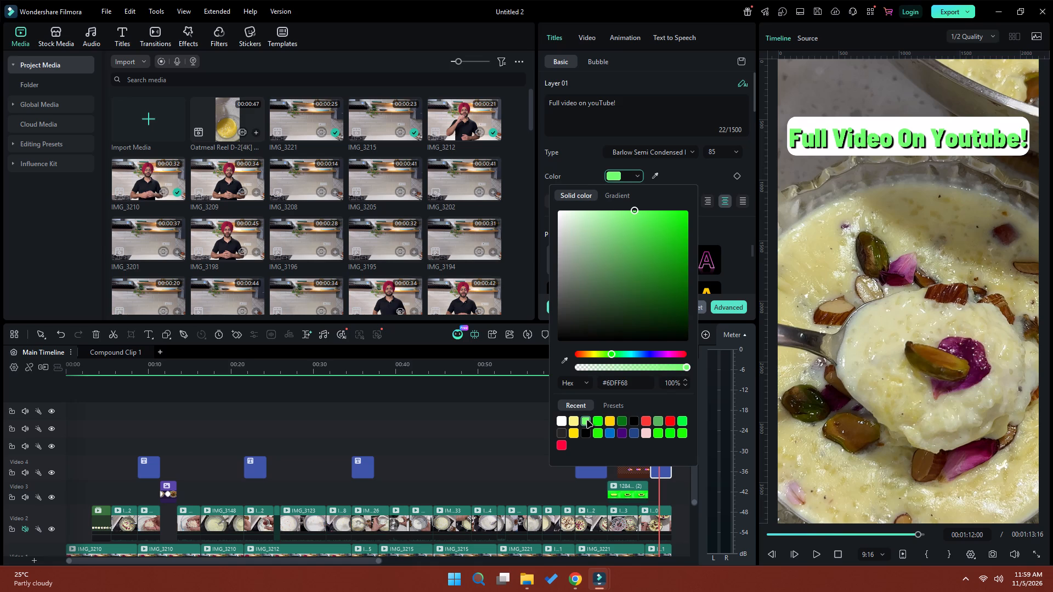
pyautogui.click(598, 422)
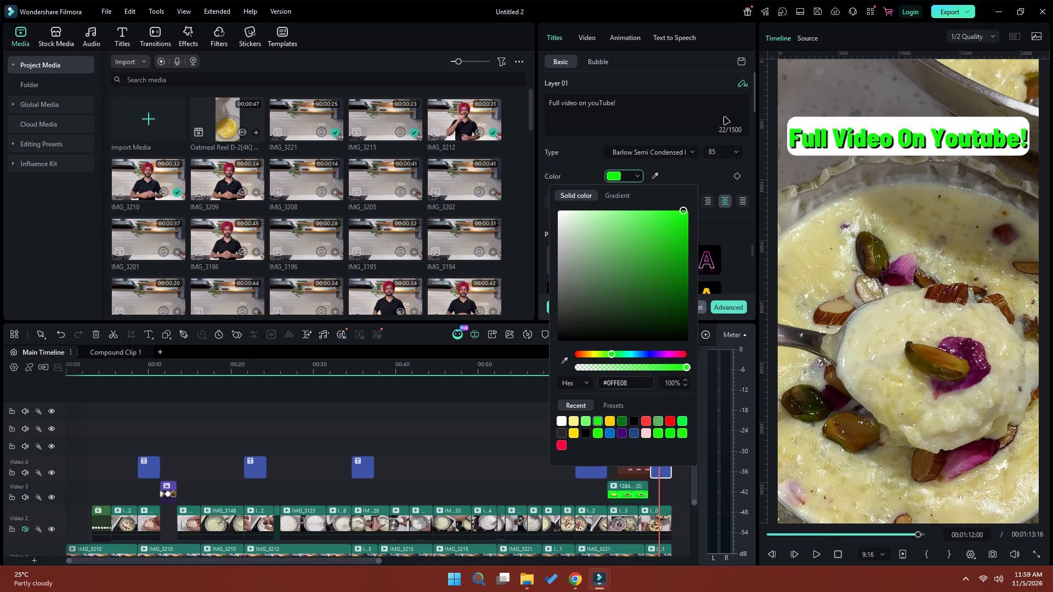
pyautogui.click(680, 81)
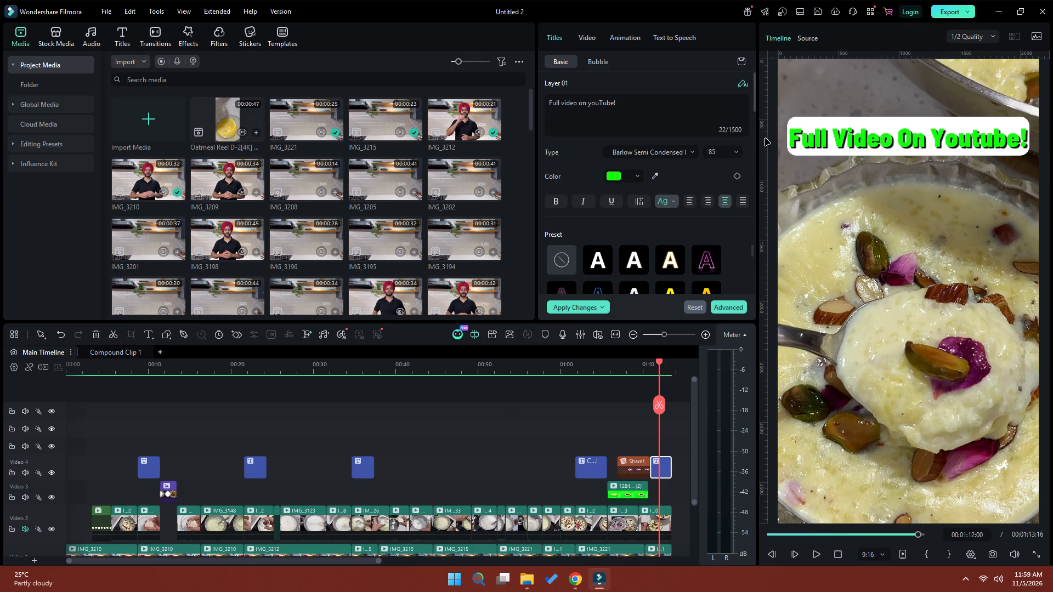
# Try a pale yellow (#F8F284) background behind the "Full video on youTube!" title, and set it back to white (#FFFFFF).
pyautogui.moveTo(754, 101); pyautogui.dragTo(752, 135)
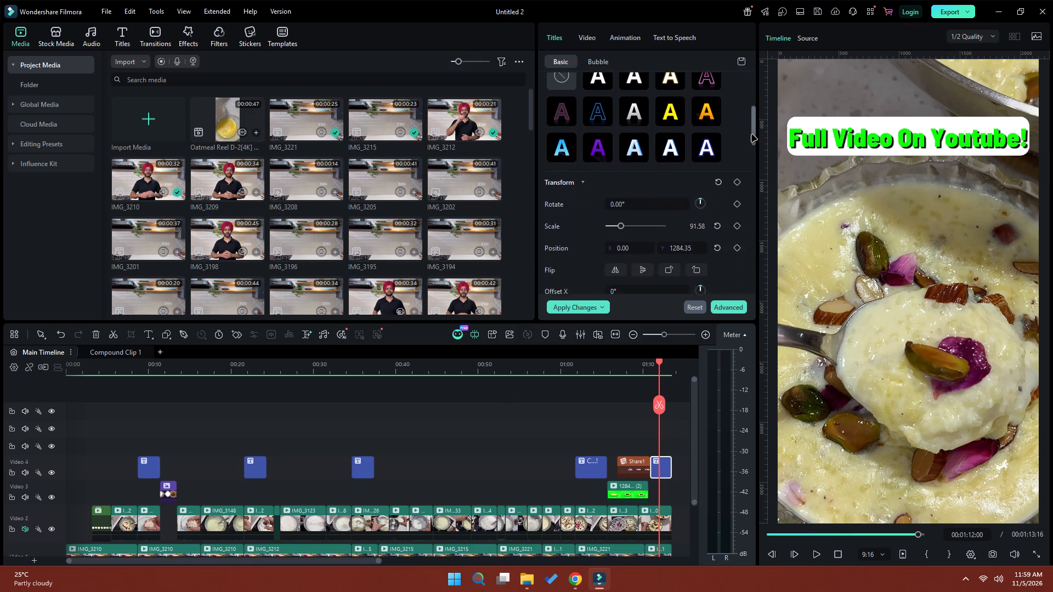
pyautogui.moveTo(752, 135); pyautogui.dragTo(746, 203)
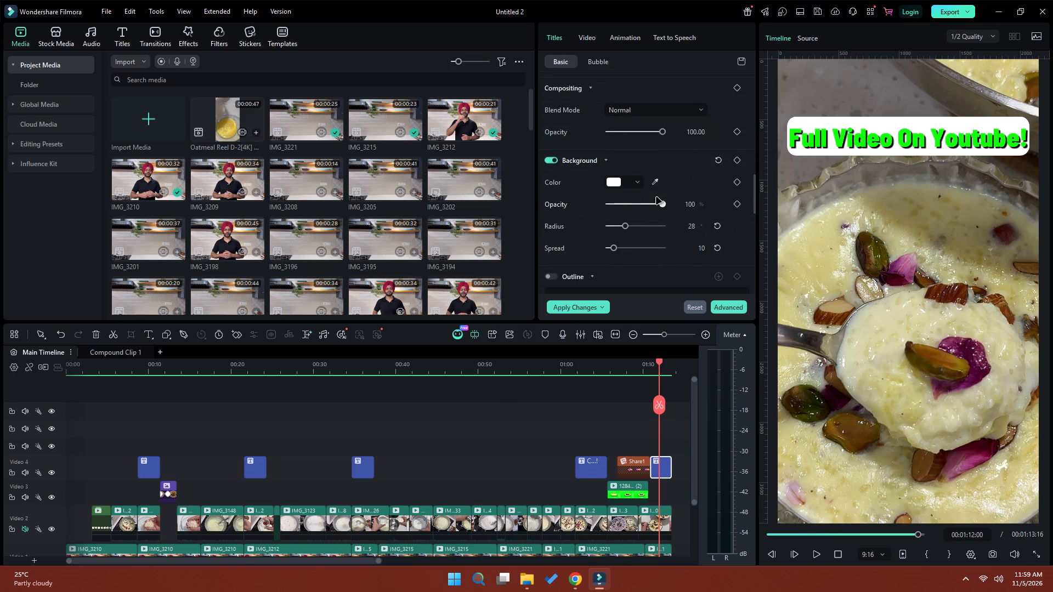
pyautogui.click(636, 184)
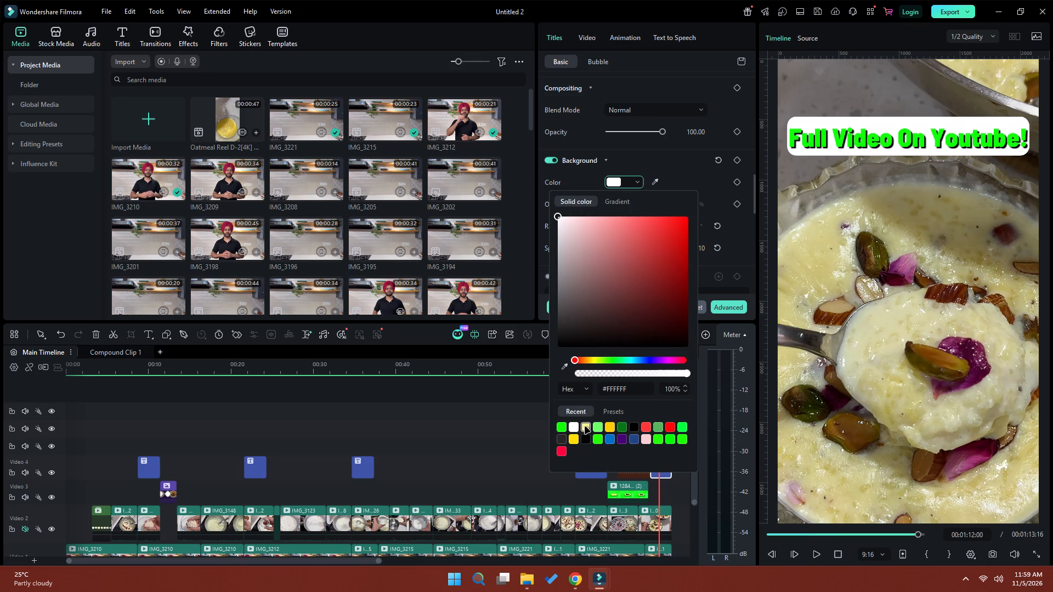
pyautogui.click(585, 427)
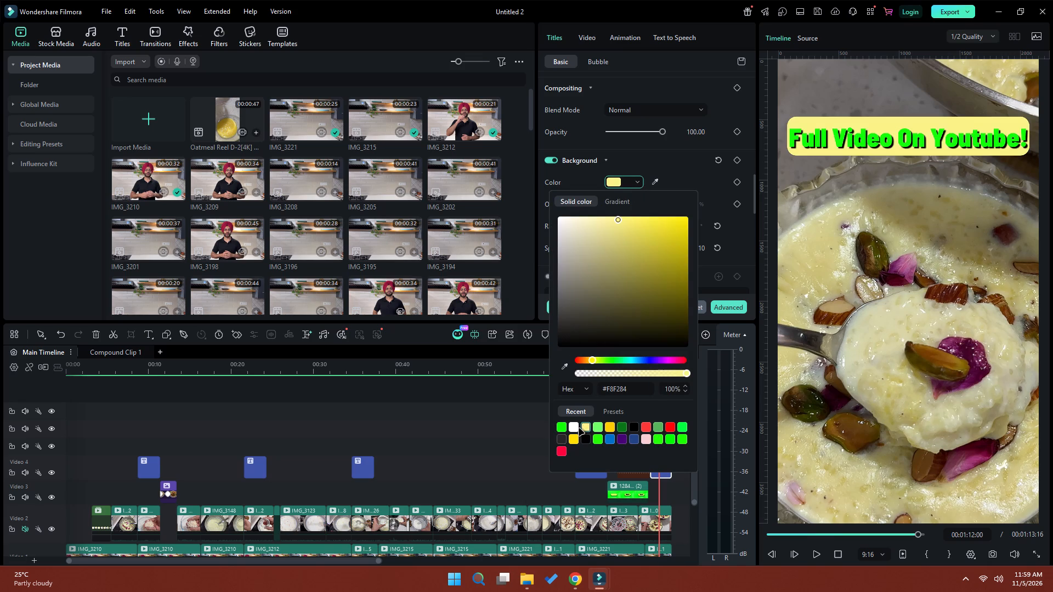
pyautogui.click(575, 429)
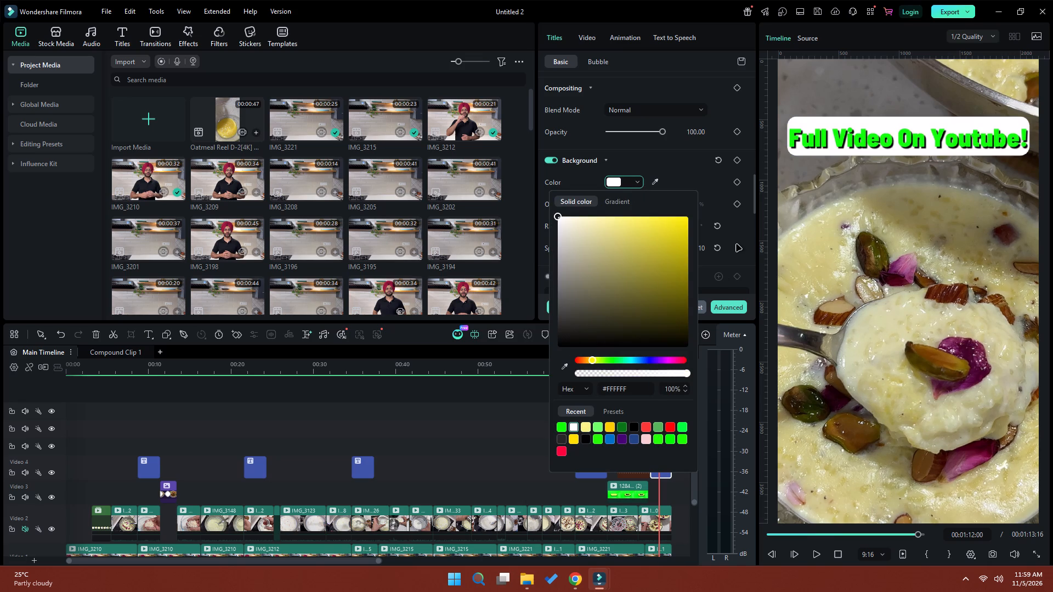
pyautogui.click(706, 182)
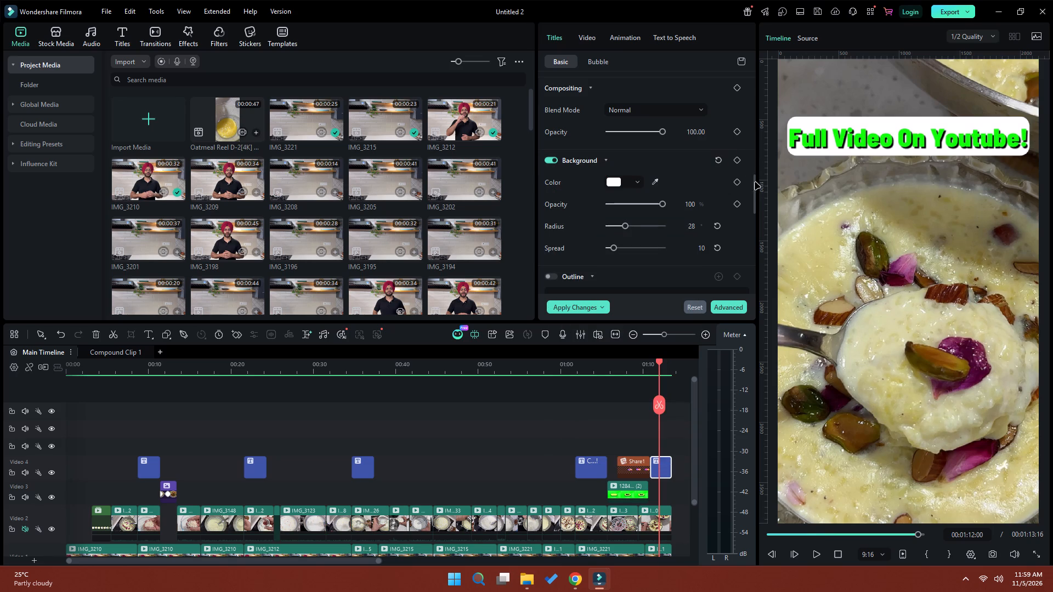
# Look through the shadow, shape and glow settings of the "Full video on youTube!" title.
pyautogui.moveTo(755, 184); pyautogui.dragTo(756, 264)
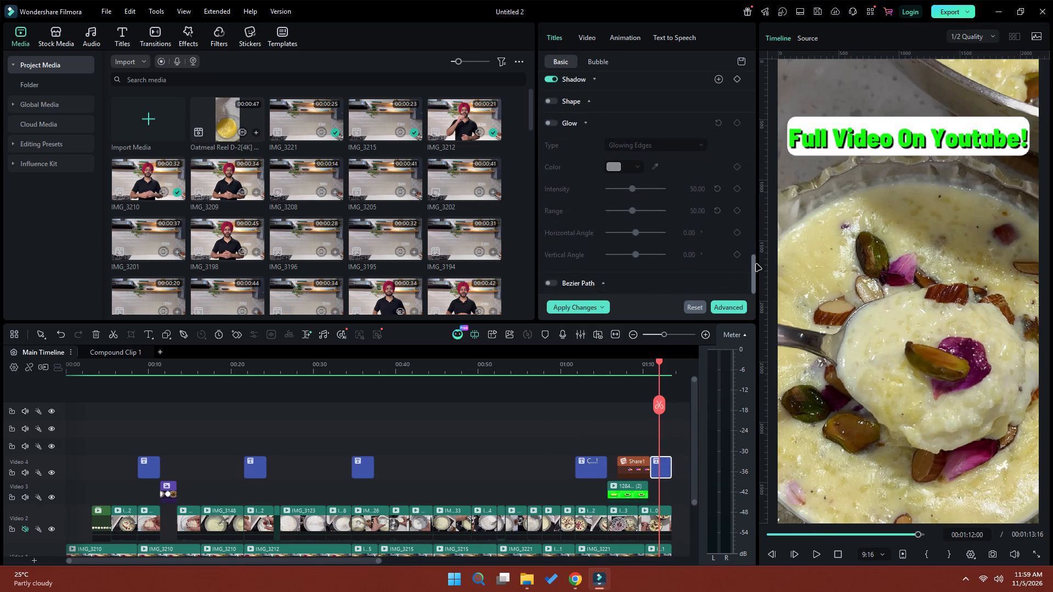
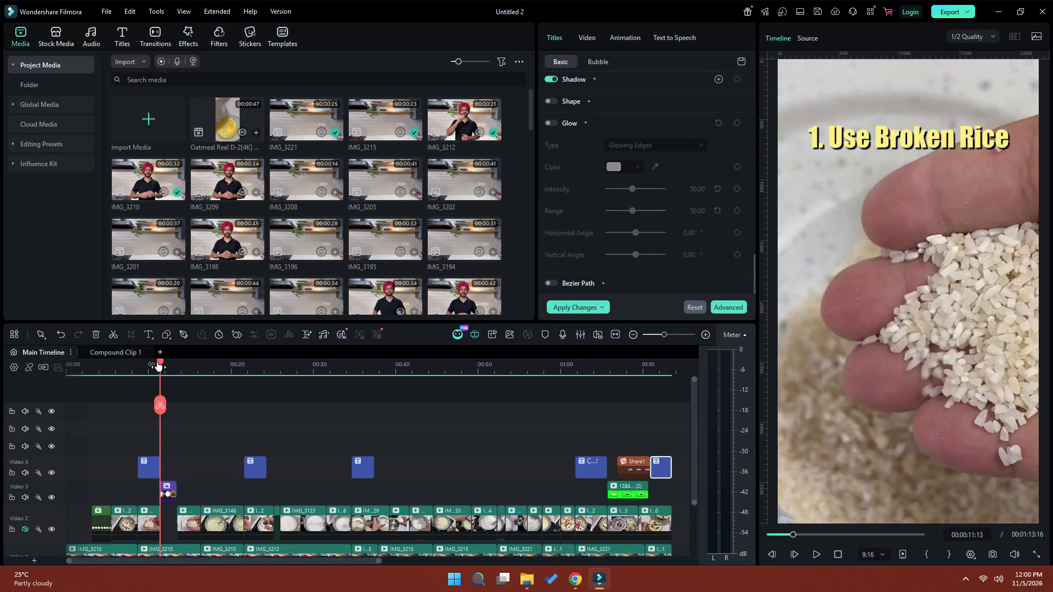
# Review the video from the "1. Use Broken Rice" title through the "2. Add Saffron At The Beginning" section.
pyautogui.moveTo(157, 362); pyautogui.dragTo(165, 362)
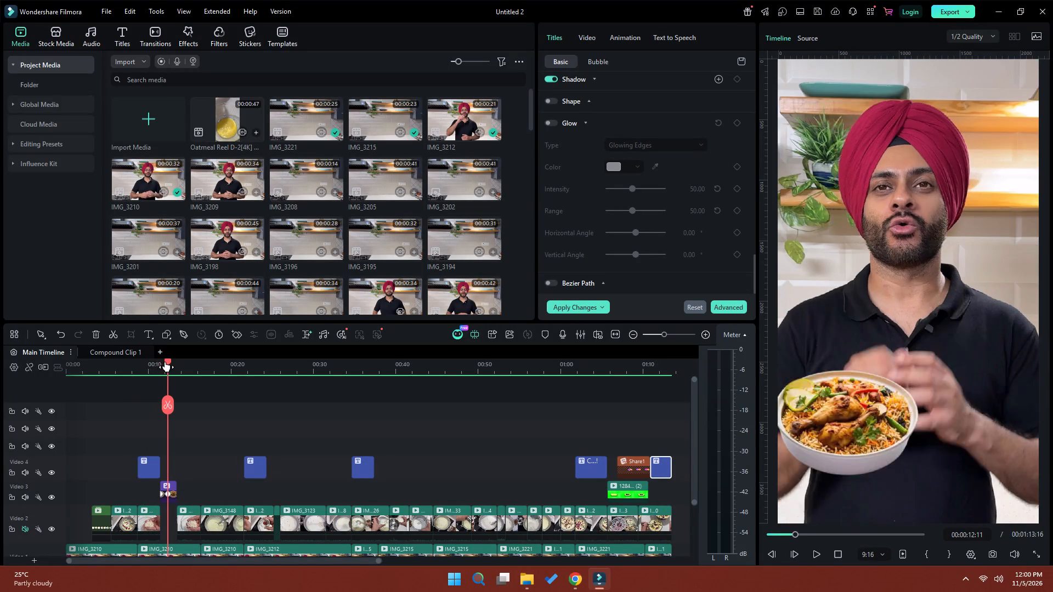
pyautogui.moveTo(165, 362); pyautogui.dragTo(152, 364)
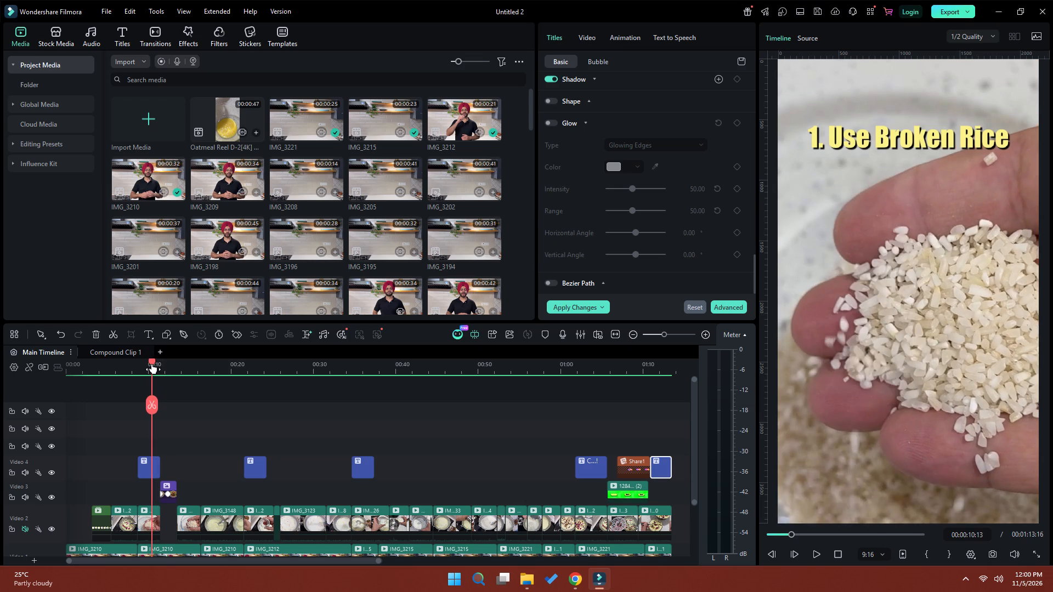
pyautogui.moveTo(152, 364); pyautogui.dragTo(176, 364)
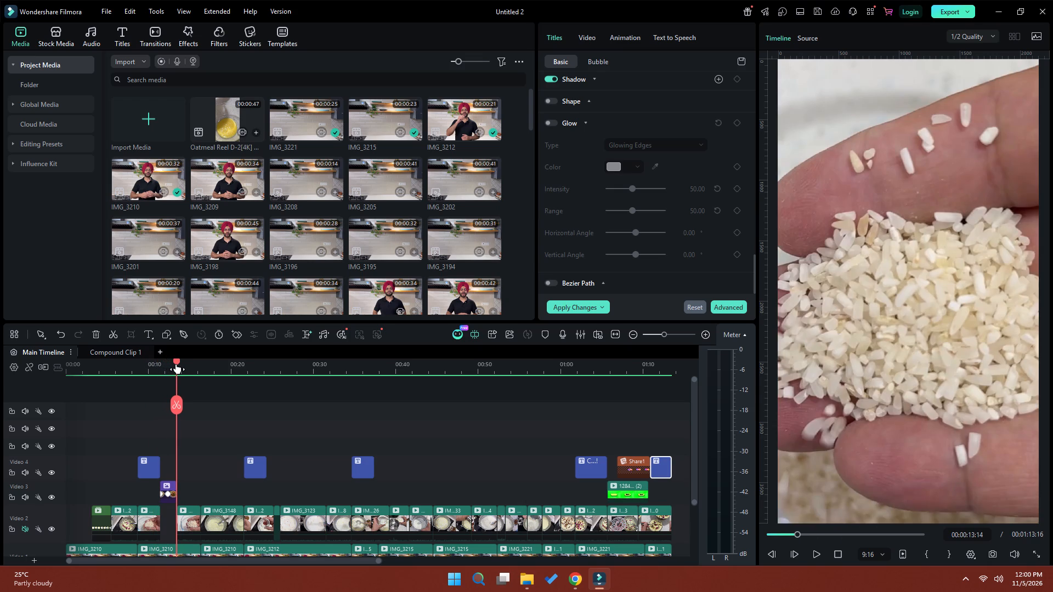
pyautogui.moveTo(176, 364); pyautogui.dragTo(189, 363)
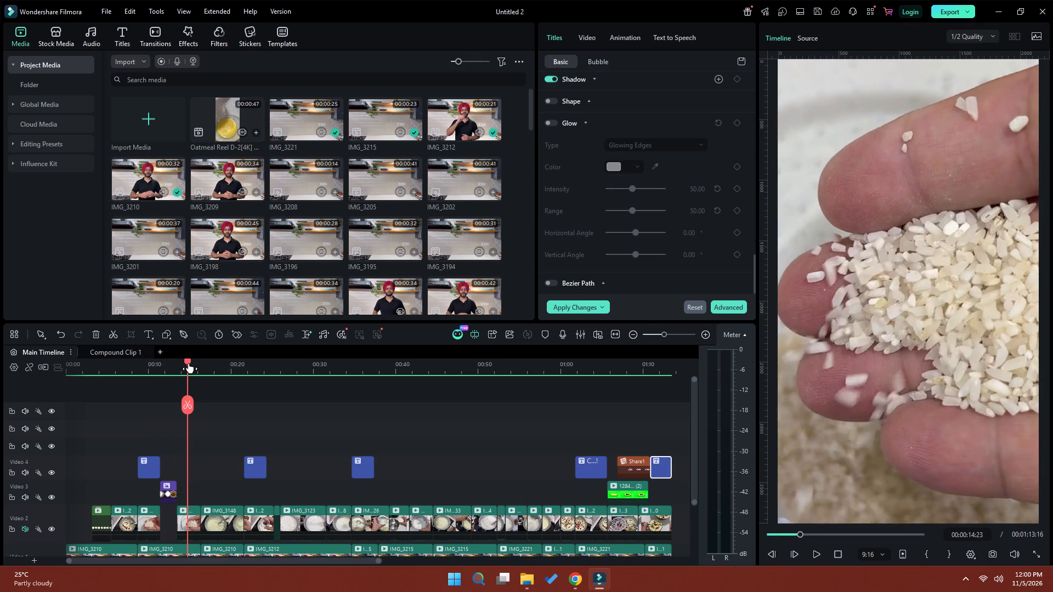
pyautogui.moveTo(189, 363); pyautogui.dragTo(201, 363)
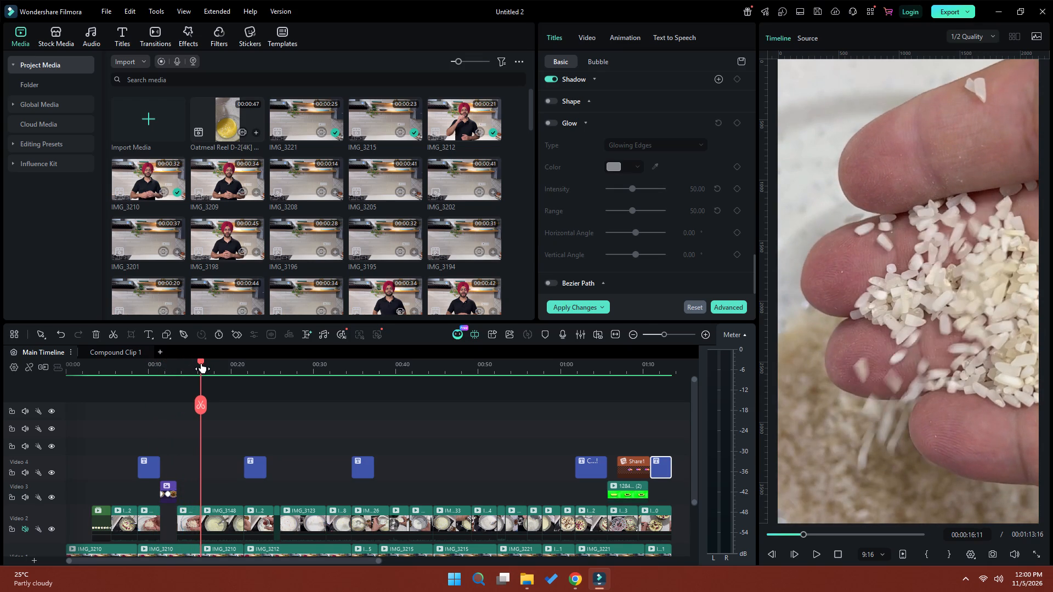
pyautogui.moveTo(201, 363); pyautogui.dragTo(214, 363)
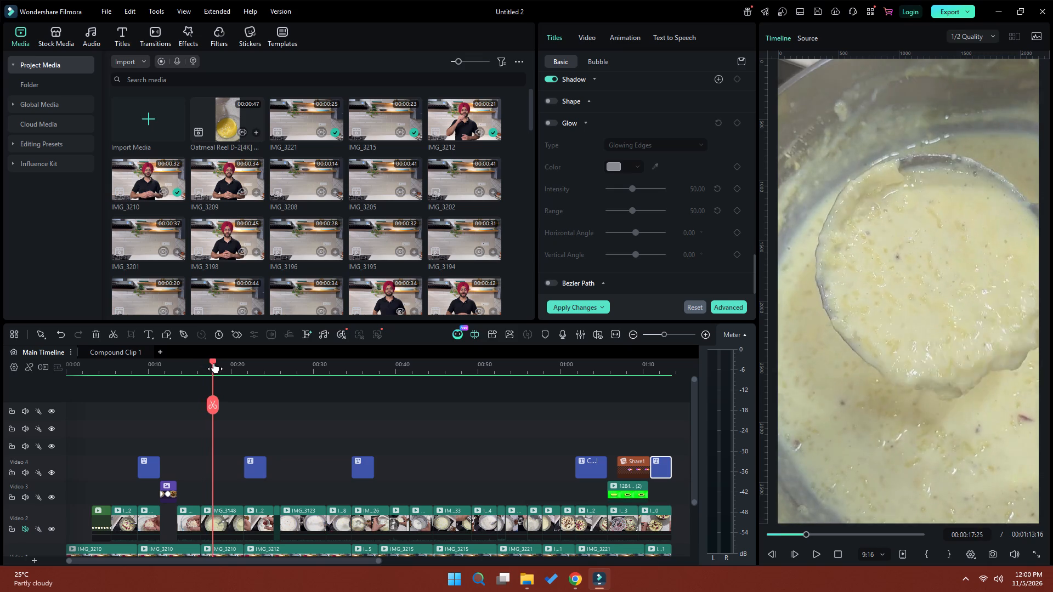
pyautogui.moveTo(214, 363); pyautogui.dragTo(236, 363)
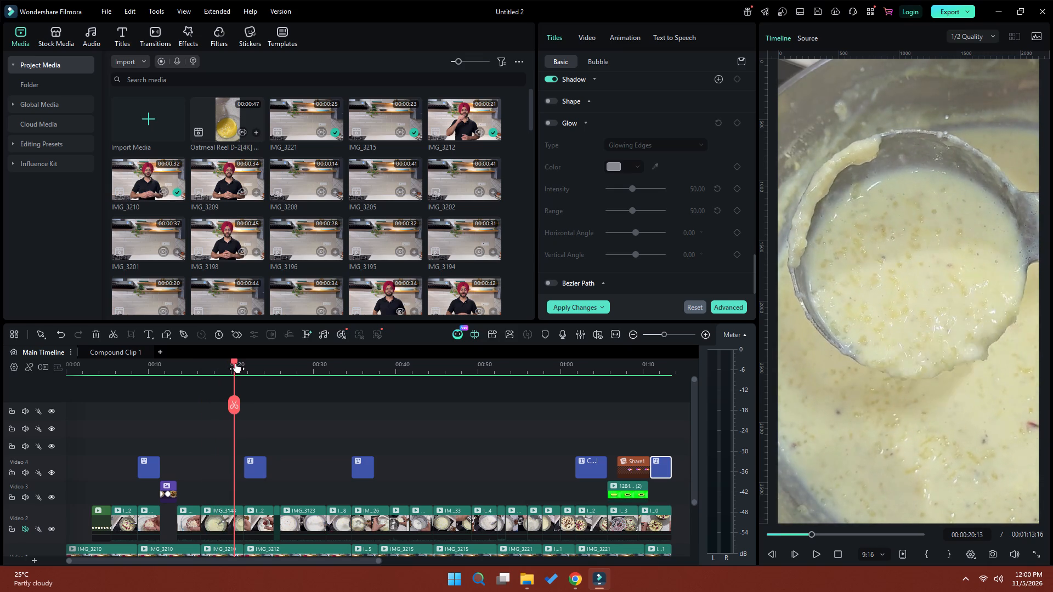
pyautogui.moveTo(236, 363); pyautogui.dragTo(257, 363)
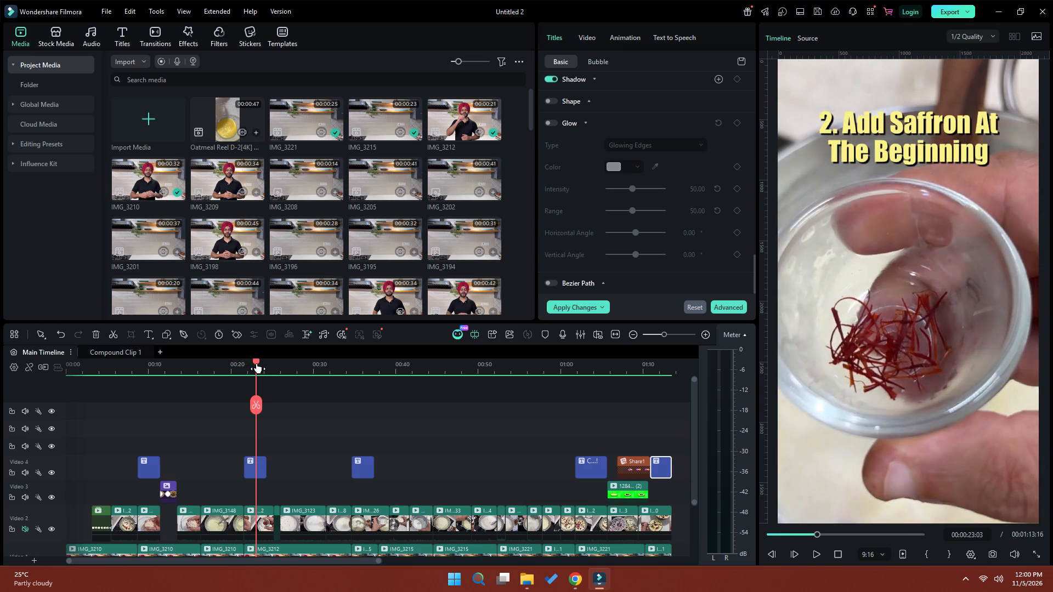
pyautogui.moveTo(257, 363); pyautogui.dragTo(260, 363)
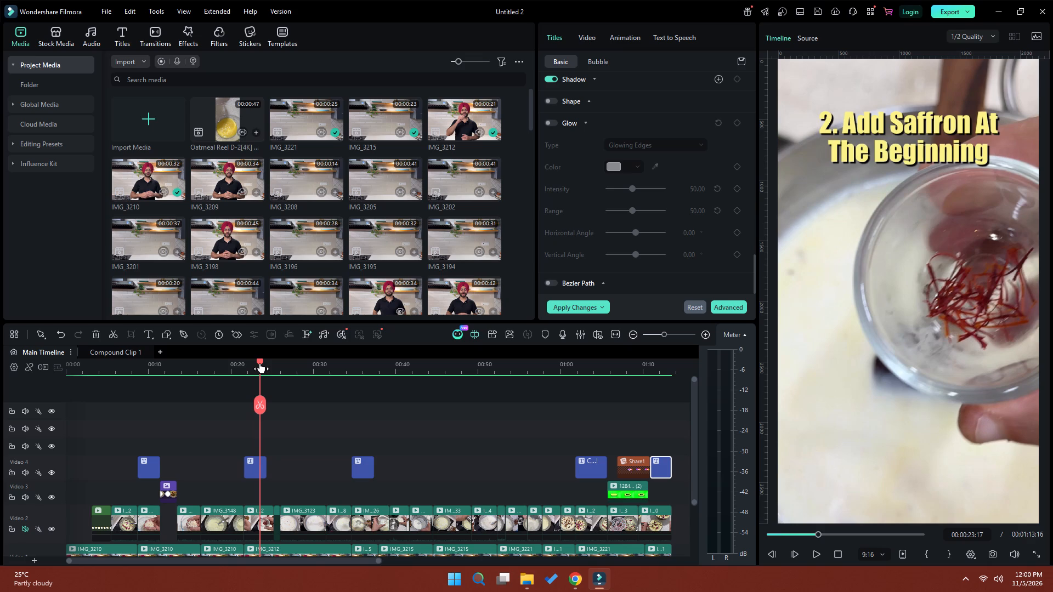
pyautogui.moveTo(260, 363); pyautogui.dragTo(272, 363)
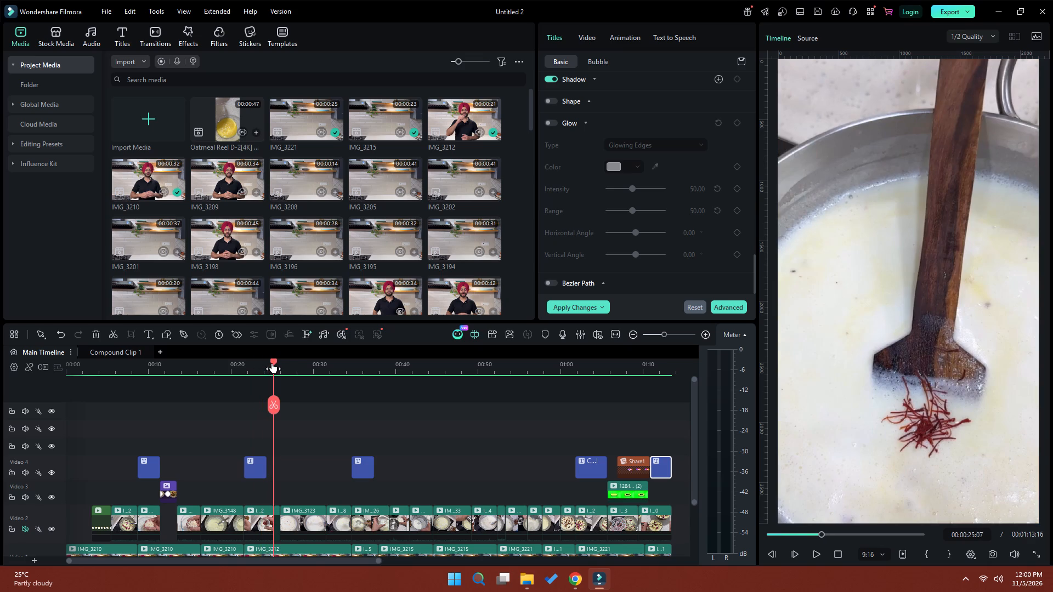
pyautogui.moveTo(272, 363); pyautogui.dragTo(278, 363)
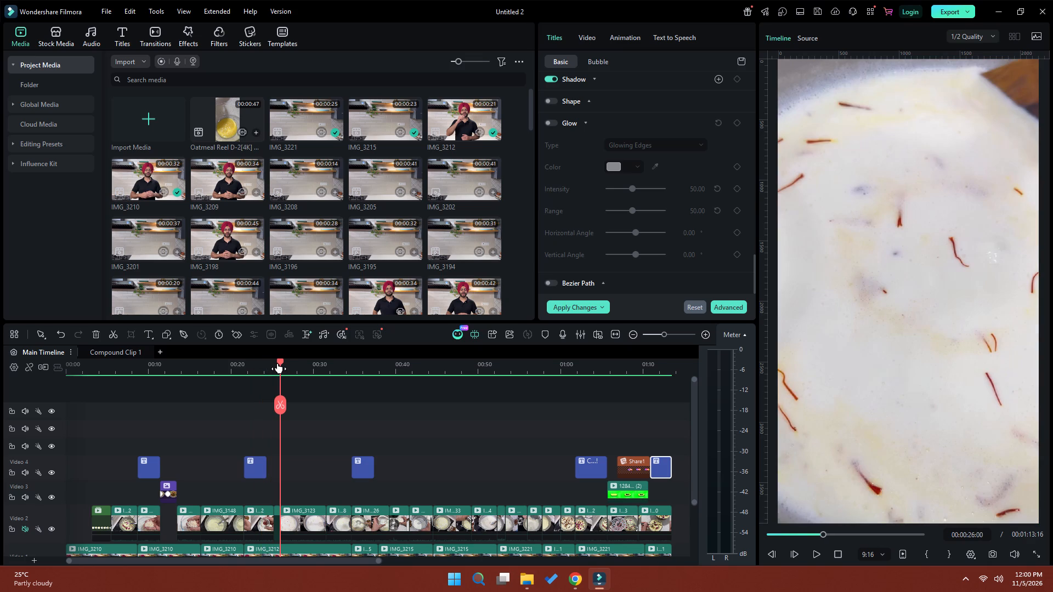
pyautogui.moveTo(278, 363); pyautogui.dragTo(287, 364)
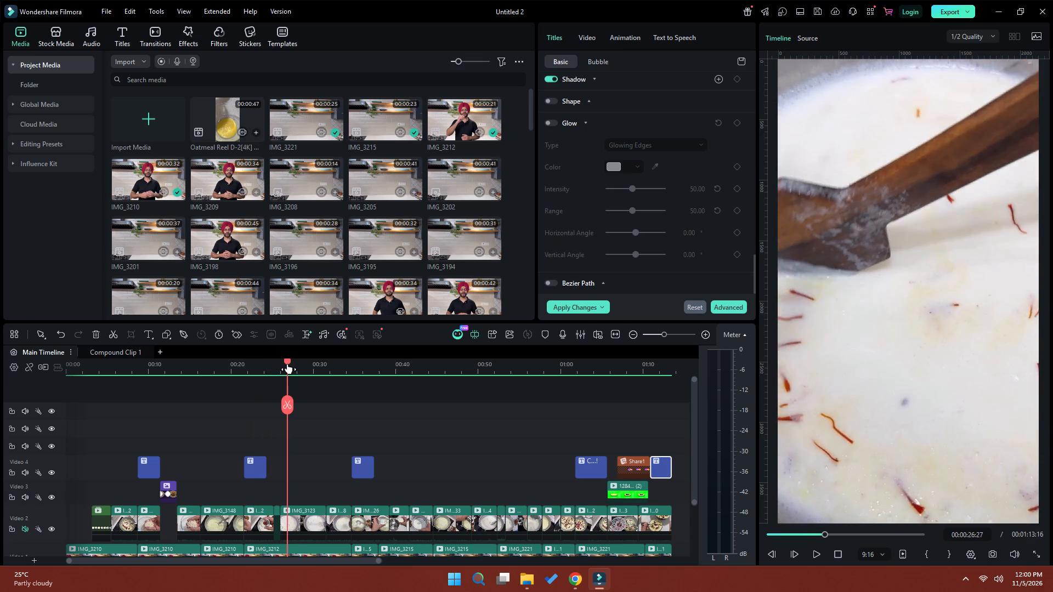
pyautogui.moveTo(287, 364); pyautogui.dragTo(318, 368)
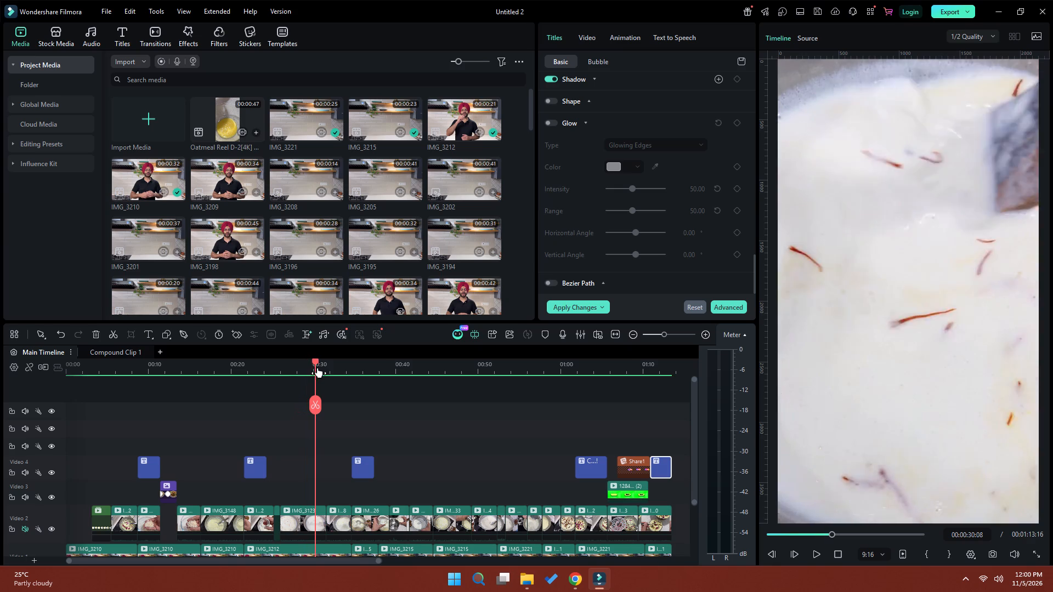
pyautogui.moveTo(318, 368); pyautogui.dragTo(339, 371)
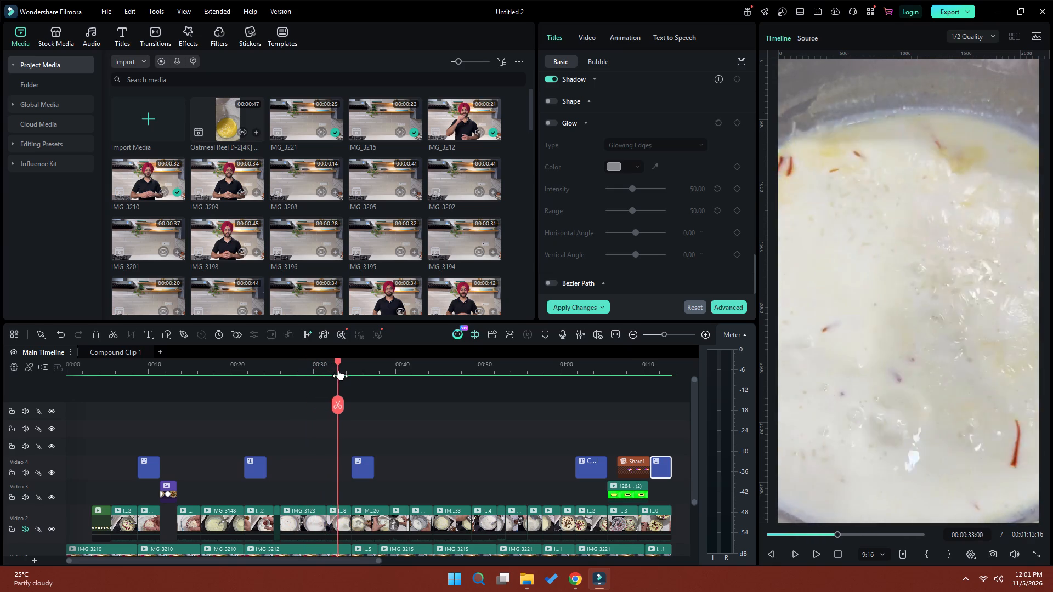
# Review the footage from the "3. Blend Cashews With Warm Milk & Rice" title through the shots of sugar and ground spice being added.
pyautogui.moveTo(339, 371); pyautogui.dragTo(360, 374)
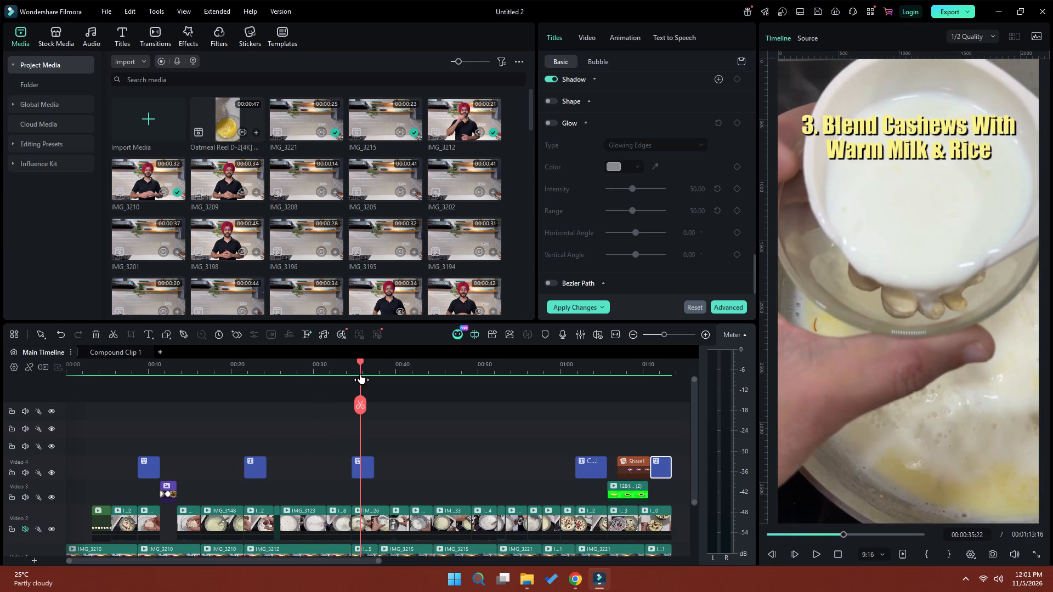
pyautogui.moveTo(360, 374); pyautogui.dragTo(371, 374)
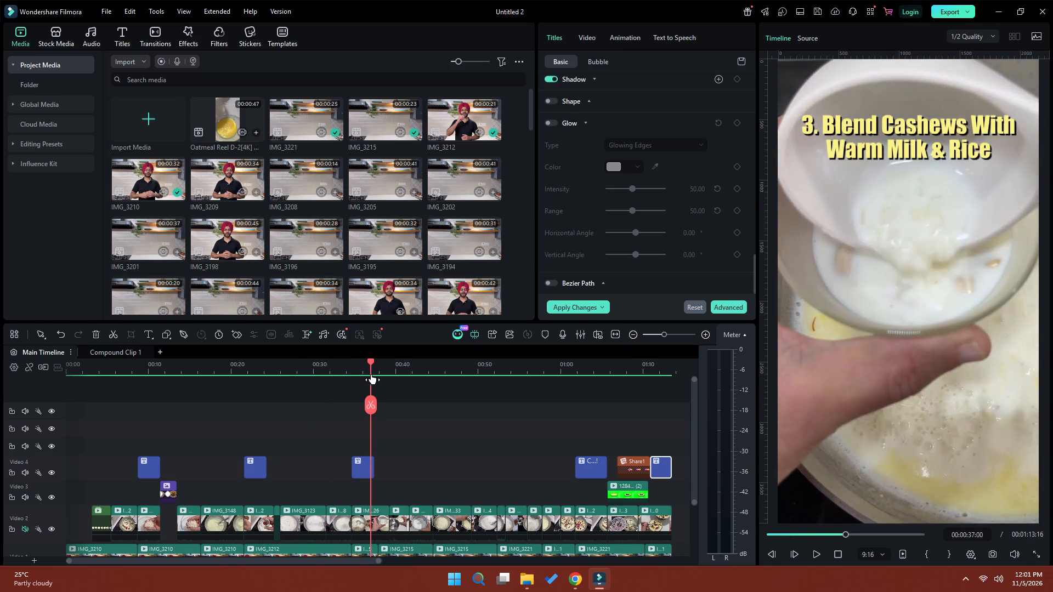
pyautogui.moveTo(371, 374); pyautogui.dragTo(384, 375)
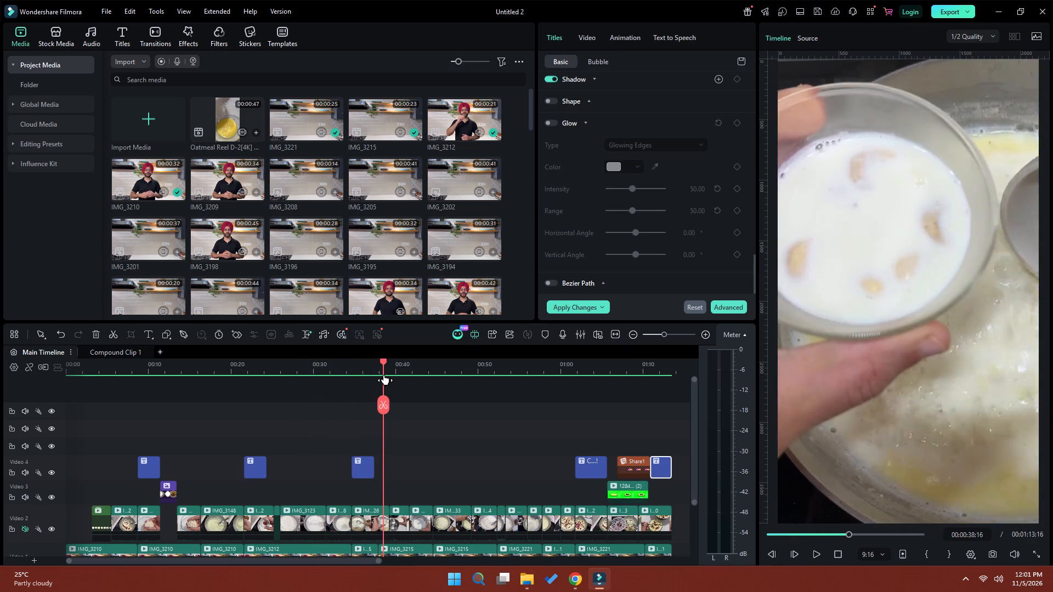
pyautogui.moveTo(384, 375); pyautogui.dragTo(393, 375)
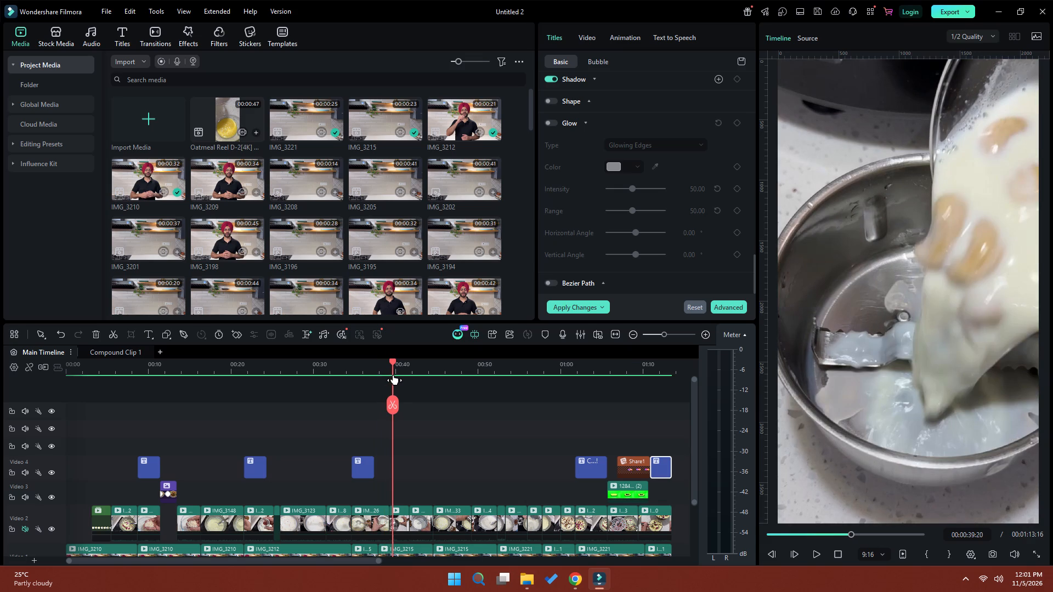
pyautogui.moveTo(393, 375); pyautogui.dragTo(416, 377)
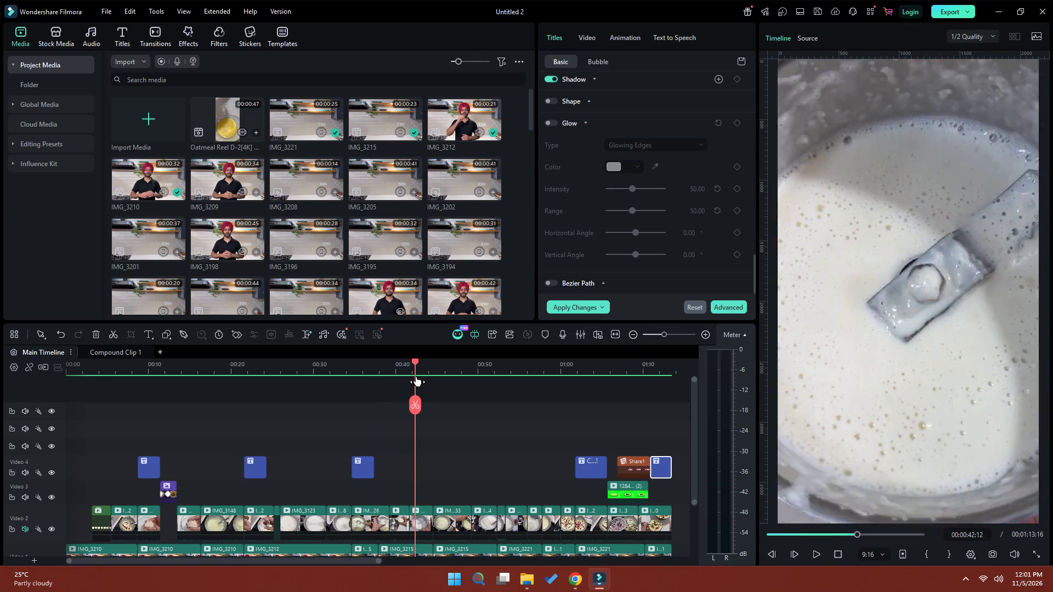
pyautogui.moveTo(416, 377); pyautogui.dragTo(440, 382)
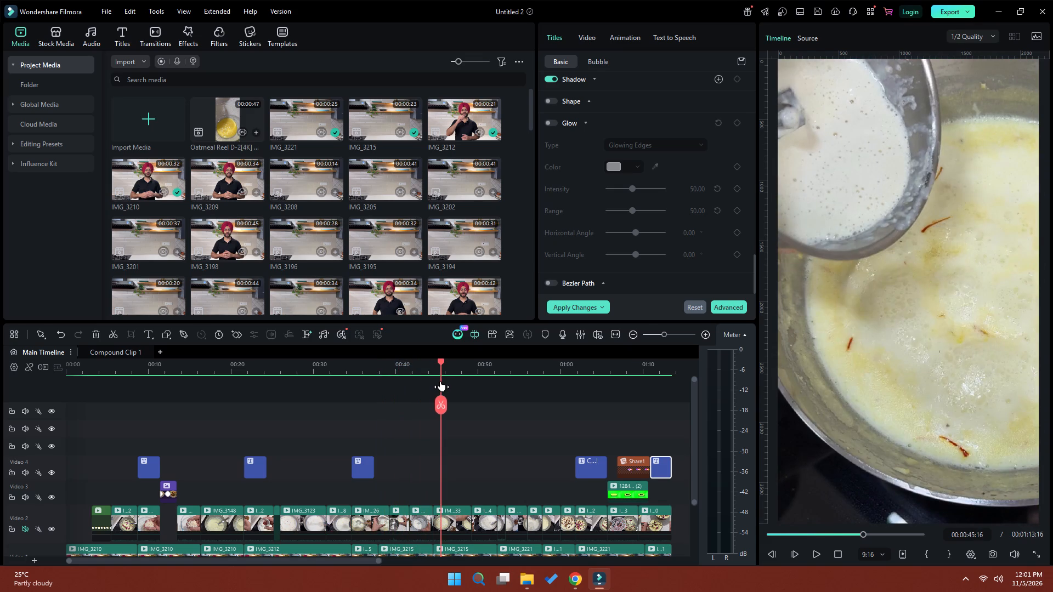
pyautogui.moveTo(440, 382); pyautogui.dragTo(473, 382)
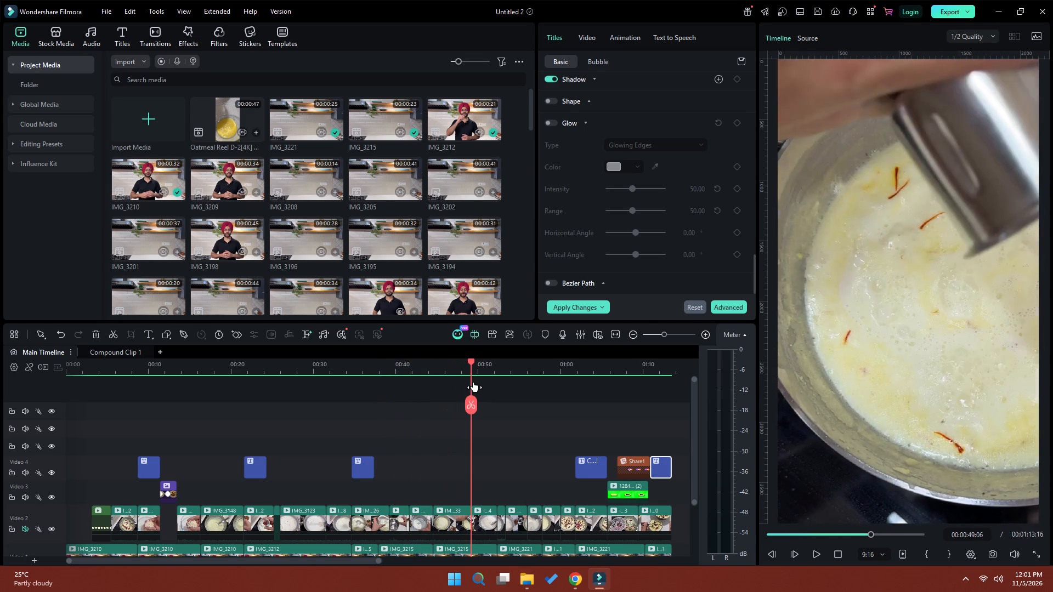
pyautogui.moveTo(473, 382); pyautogui.dragTo(499, 383)
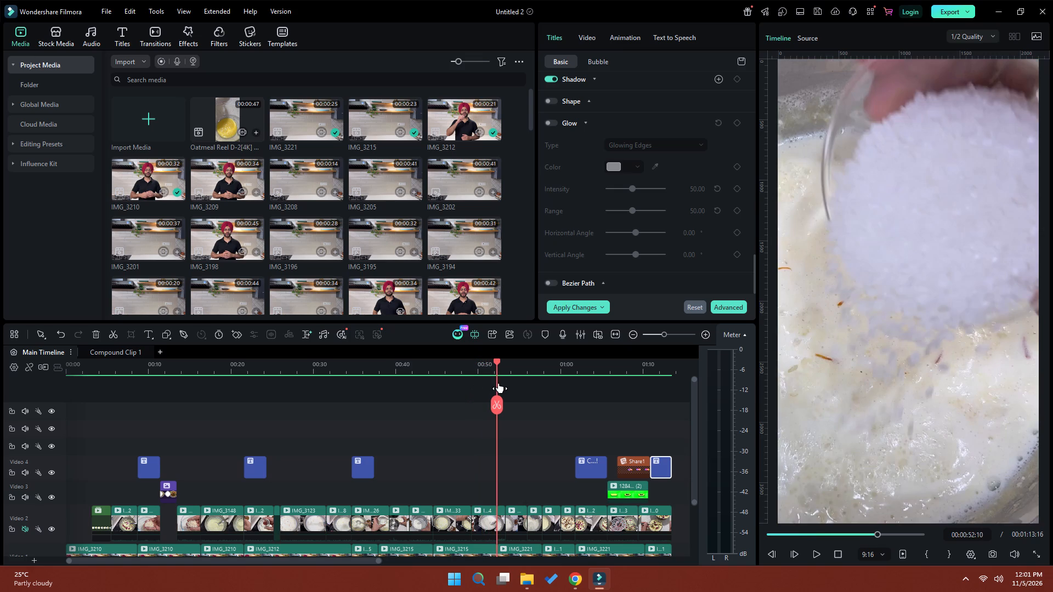
pyautogui.moveTo(499, 383); pyautogui.dragTo(501, 383)
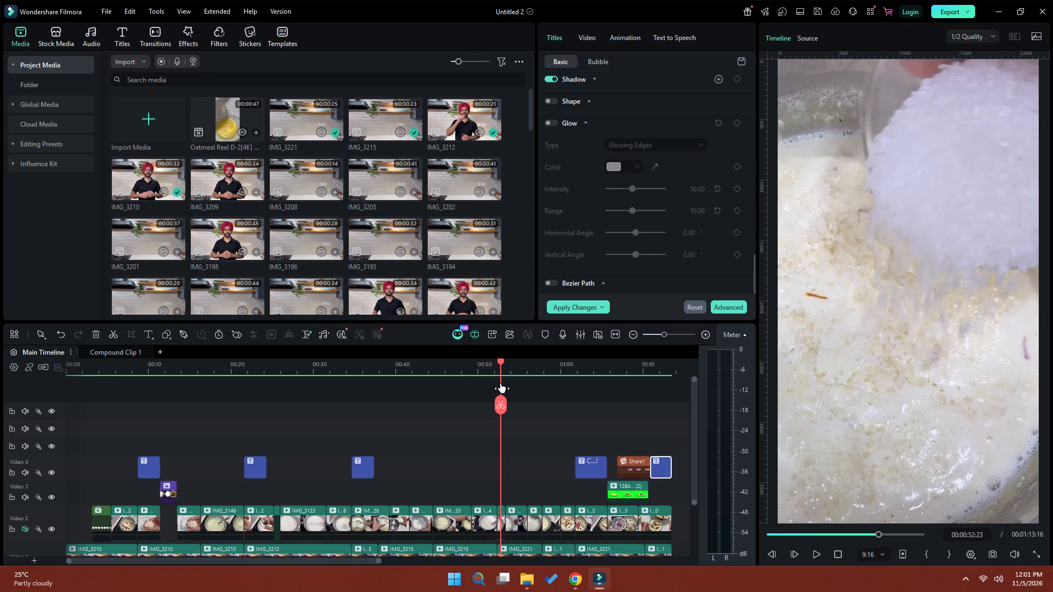
pyautogui.moveTo(501, 383); pyautogui.dragTo(502, 383)
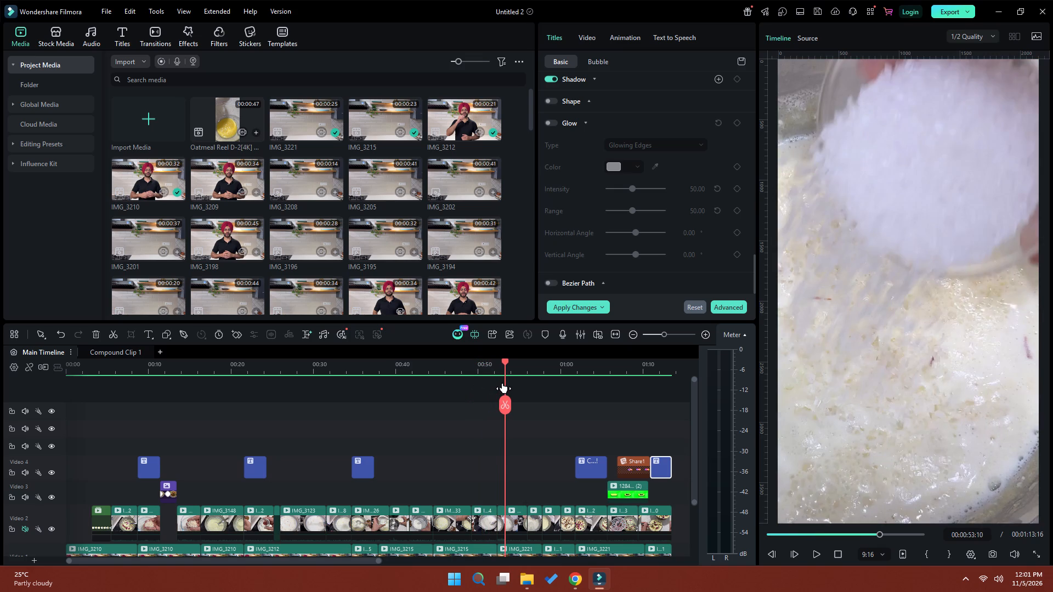
pyautogui.moveTo(502, 383); pyautogui.dragTo(515, 383)
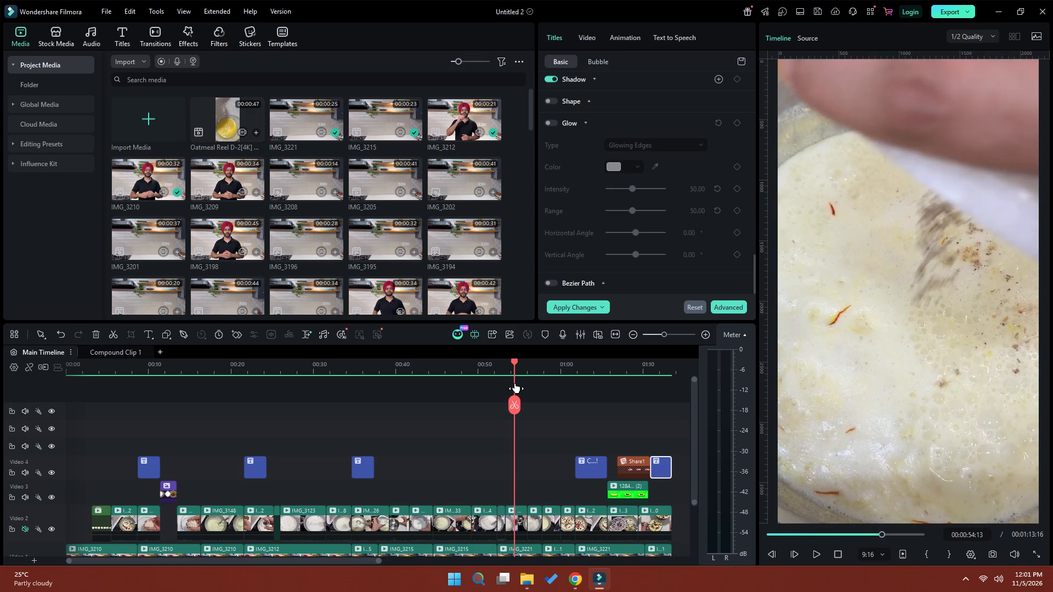
pyautogui.moveTo(515, 383); pyautogui.dragTo(517, 383)
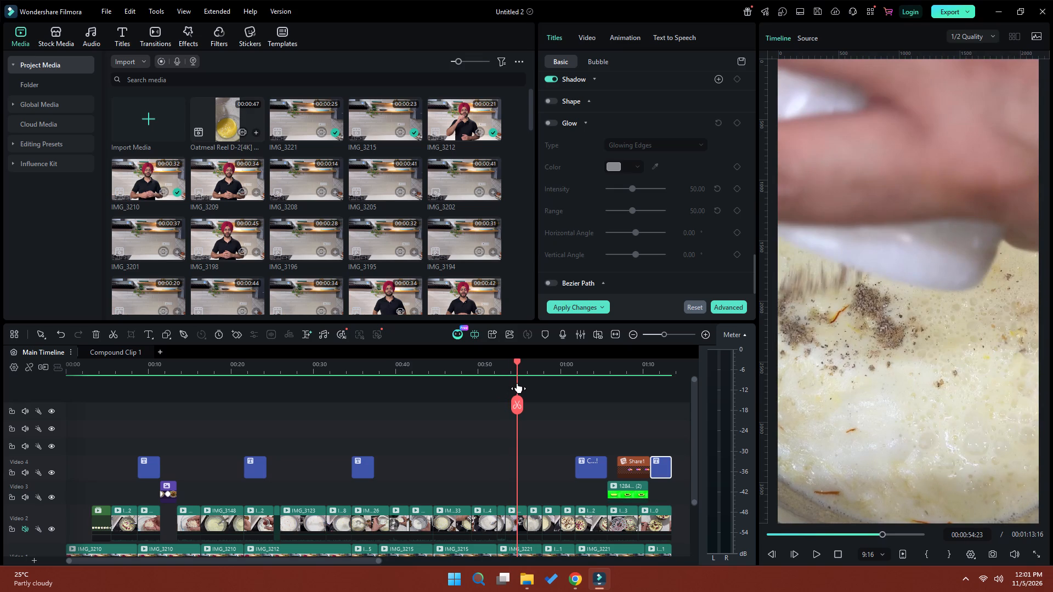
pyautogui.moveTo(517, 383); pyautogui.dragTo(530, 383)
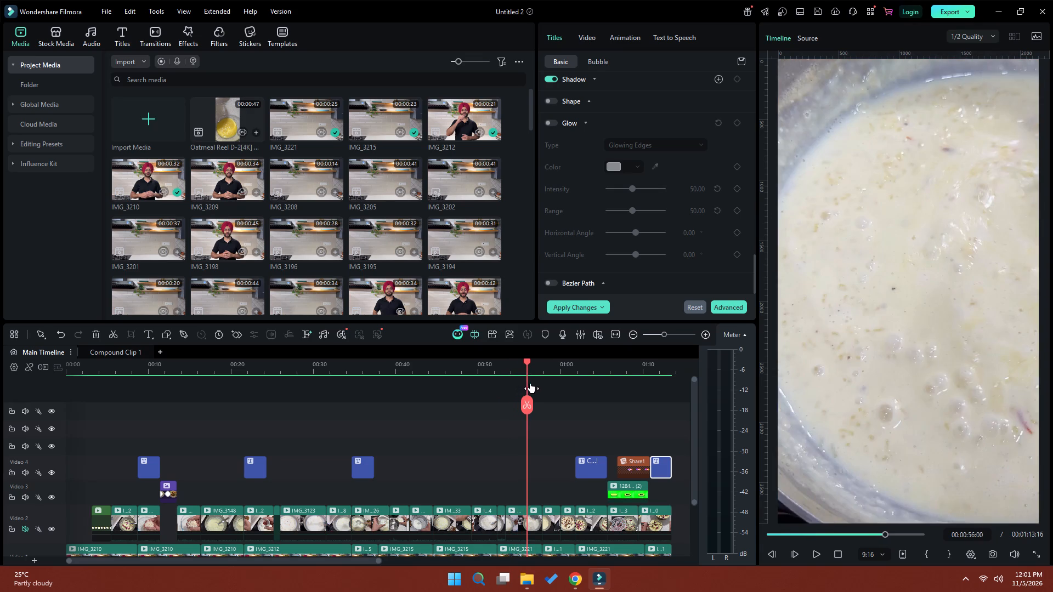
# Add a Default Title on the Video 4 track at 00:00:52:10, where the sugar is poured in.
pyautogui.moveTo(530, 383); pyautogui.dragTo(505, 386)
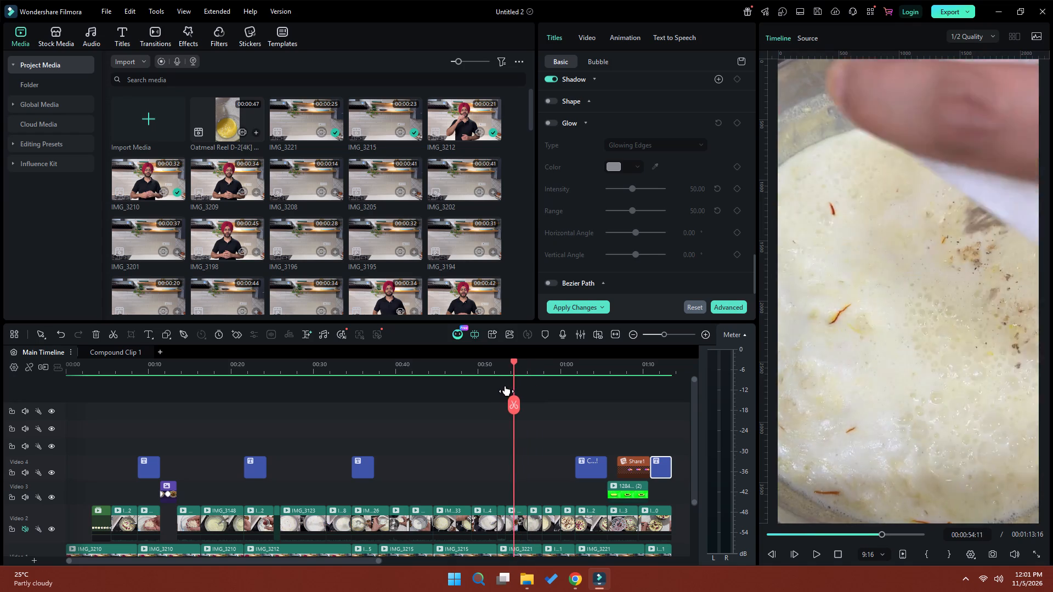
pyautogui.moveTo(505, 386); pyautogui.dragTo(499, 386)
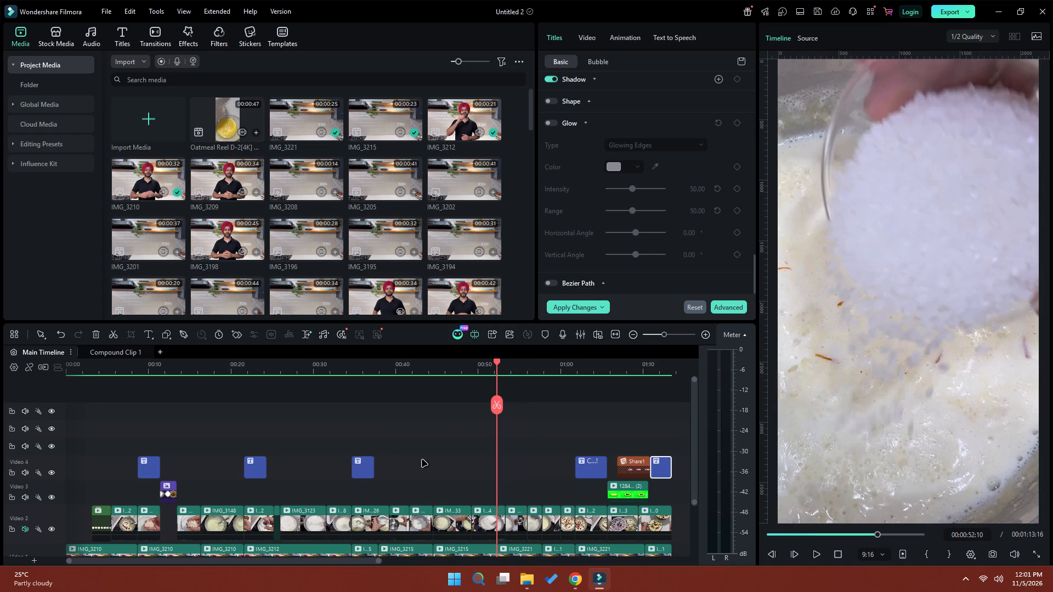
pyautogui.click(116, 39)
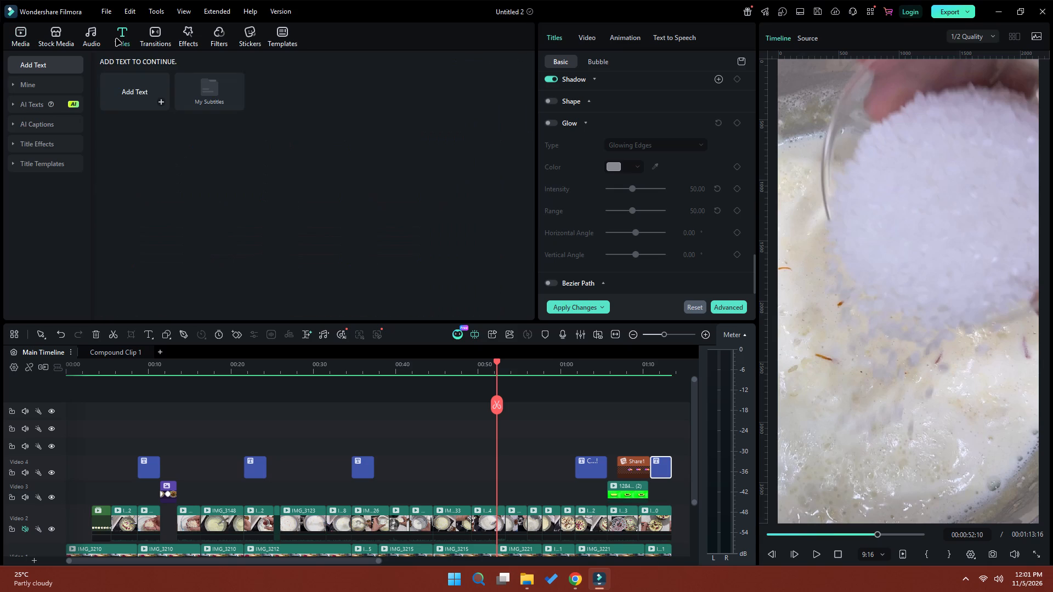
pyautogui.click(38, 146)
pyautogui.click(37, 142)
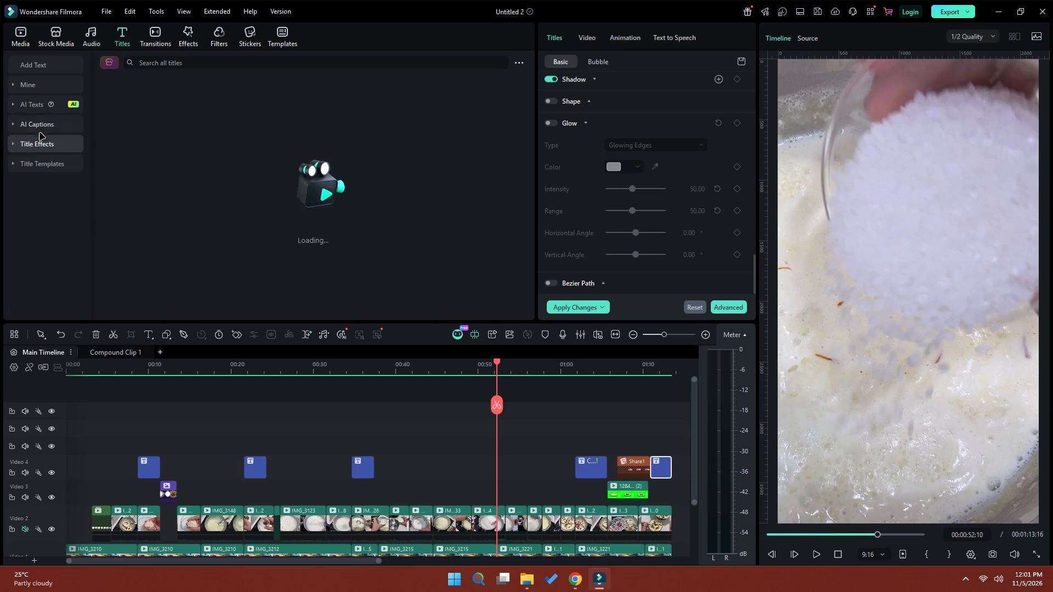
pyautogui.moveTo(128, 117); pyautogui.dragTo(437, 437)
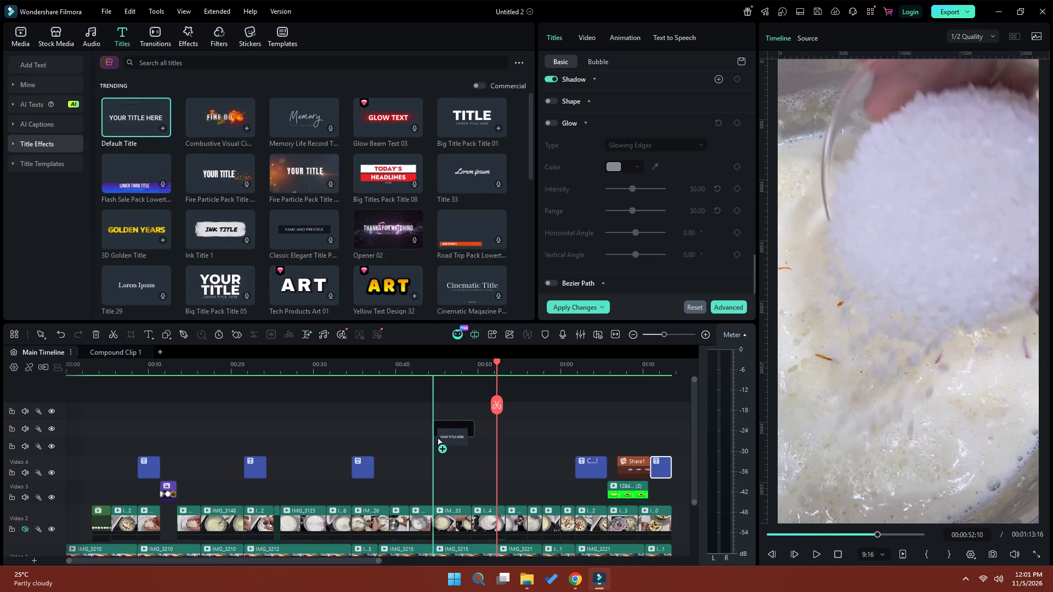
pyautogui.moveTo(437, 437); pyautogui.dragTo(499, 465)
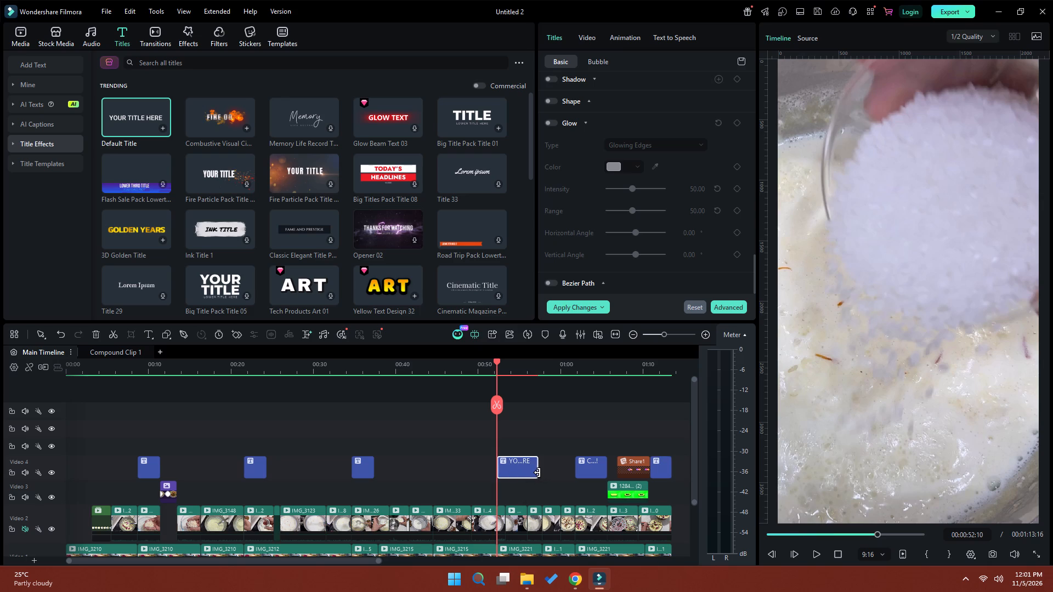
# Shorten the new title over the sugar shot so it ends at about 56 seconds.
pyautogui.moveTo(537, 473); pyautogui.dragTo(529, 473)
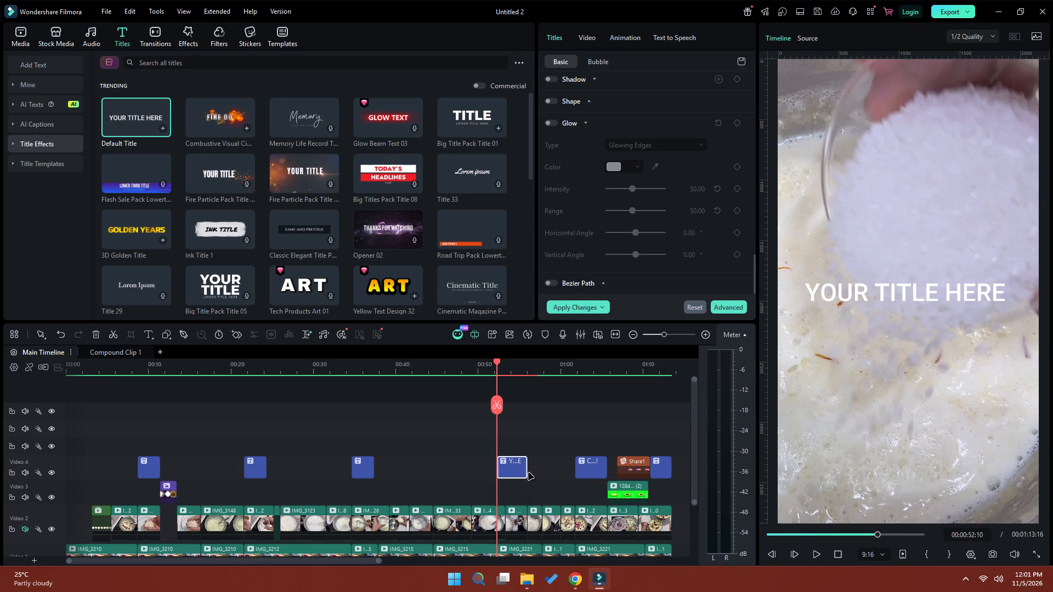
pyautogui.moveTo(497, 362); pyautogui.dragTo(504, 362)
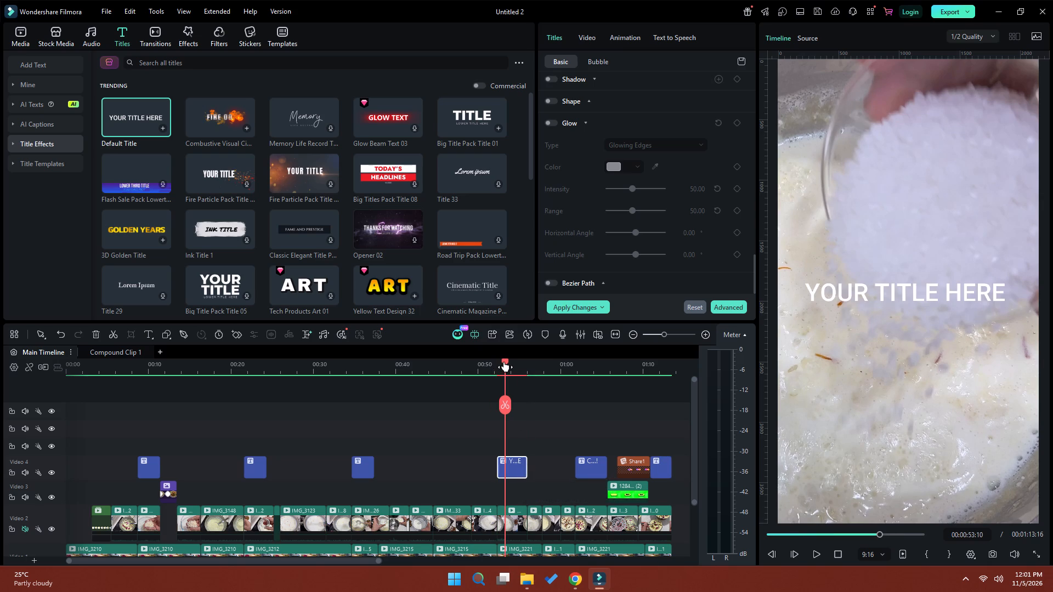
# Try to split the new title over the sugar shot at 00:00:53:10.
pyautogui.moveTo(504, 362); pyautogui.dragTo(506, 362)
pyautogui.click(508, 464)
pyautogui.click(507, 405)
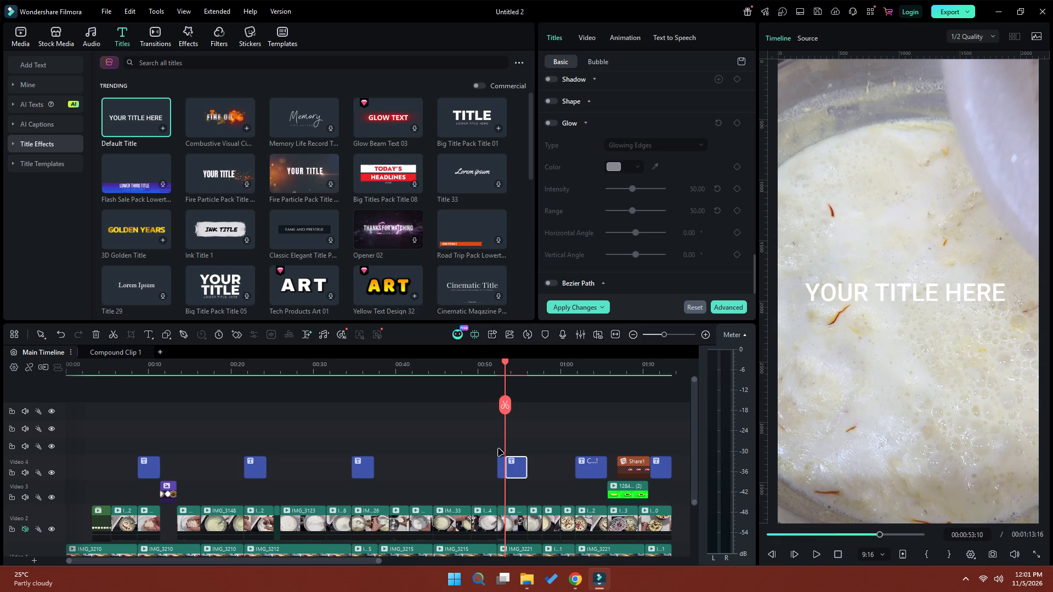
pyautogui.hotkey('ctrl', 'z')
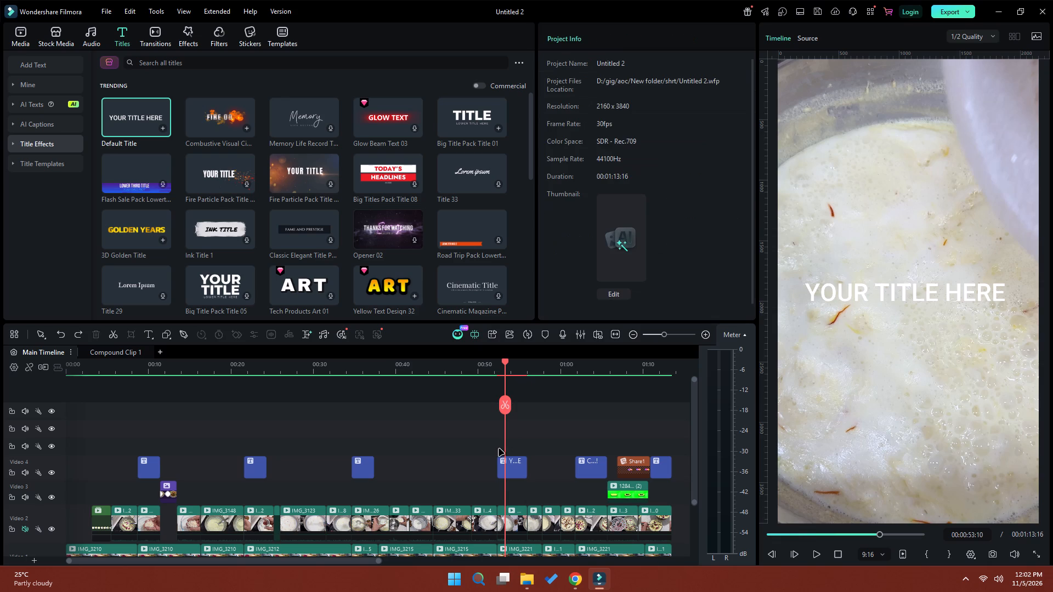
# Set the sugar-shot title's font to Barlow Semi Condensed Black and enable its shadow.
pyautogui.click(511, 470)
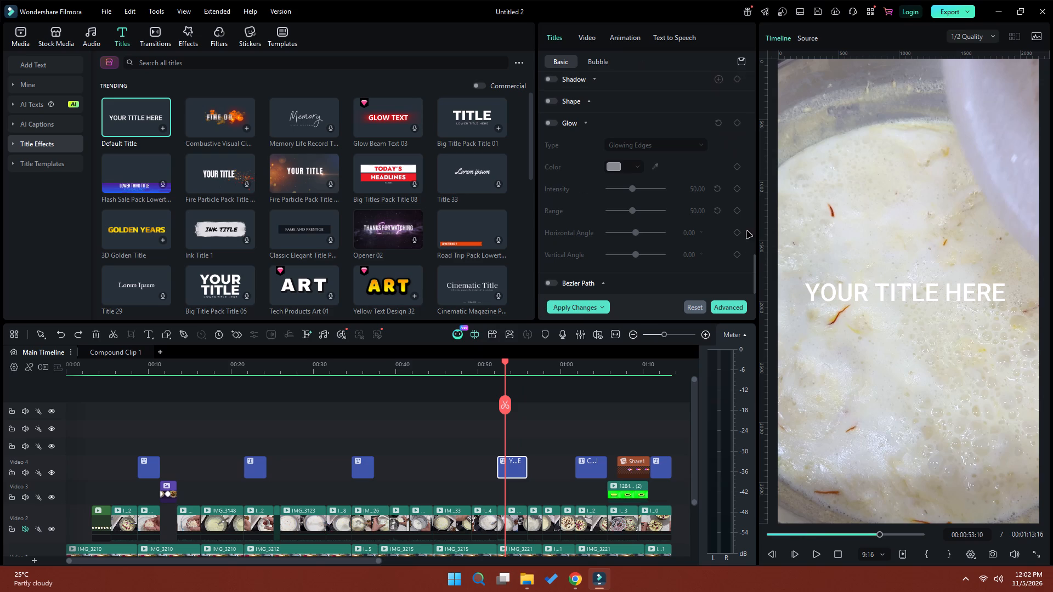
pyautogui.moveTo(753, 261); pyautogui.dragTo(757, 78)
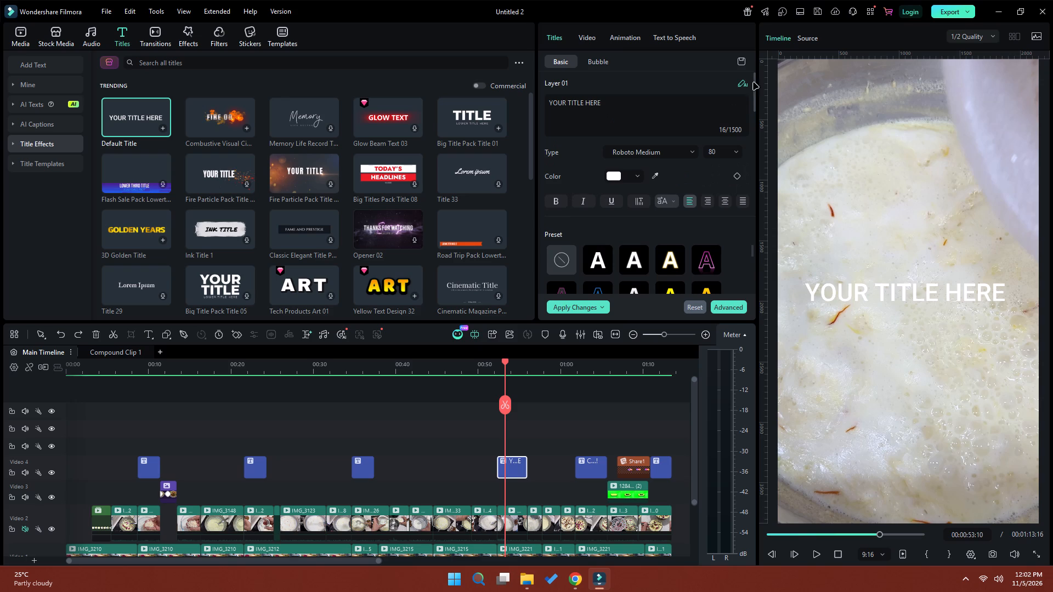
pyautogui.click(667, 152)
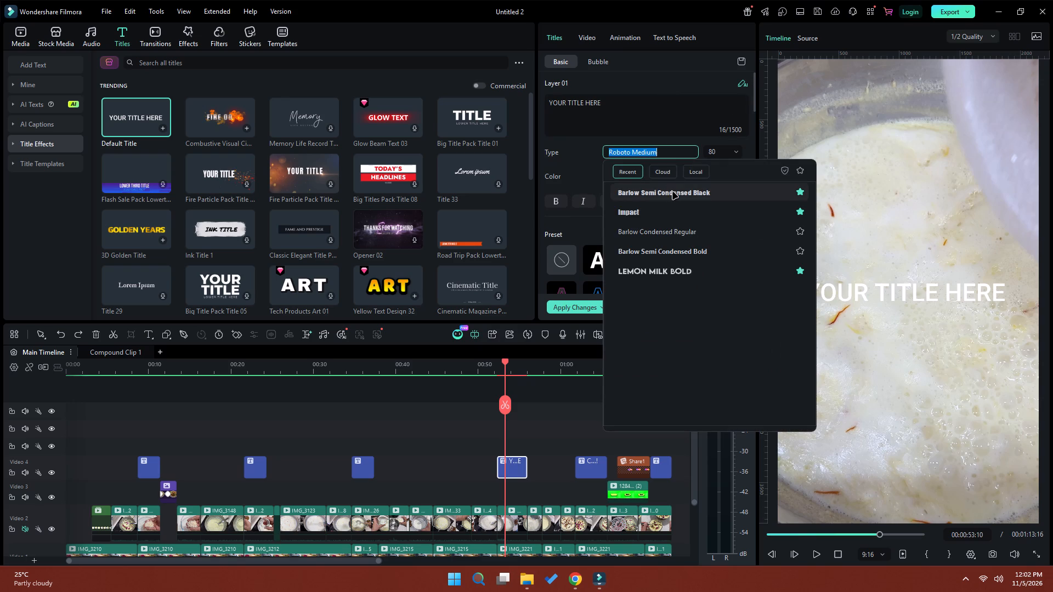
pyautogui.click(673, 192)
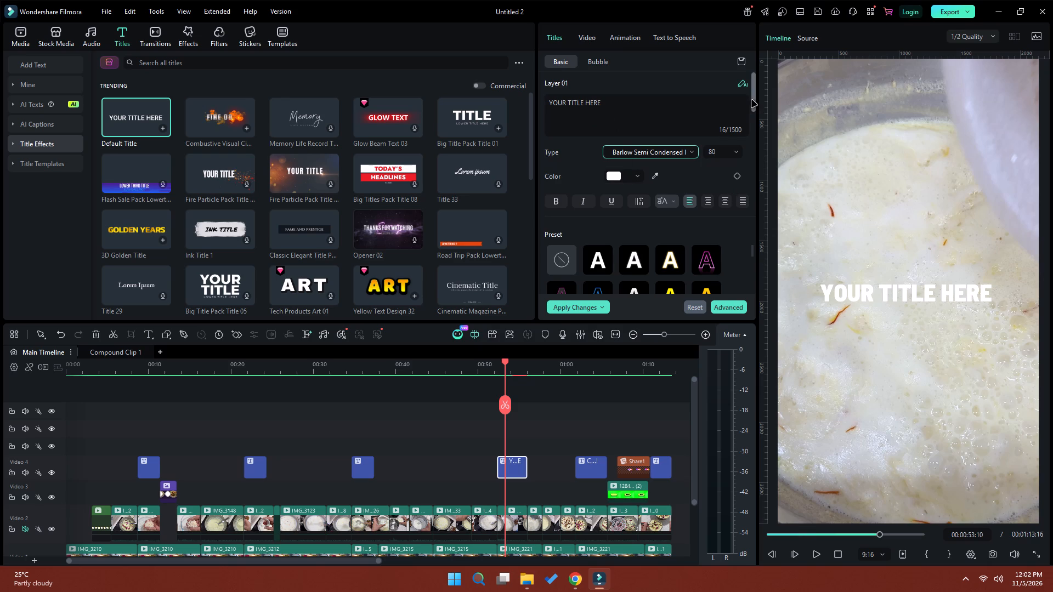
pyautogui.moveTo(752, 100); pyautogui.dragTo(739, 238)
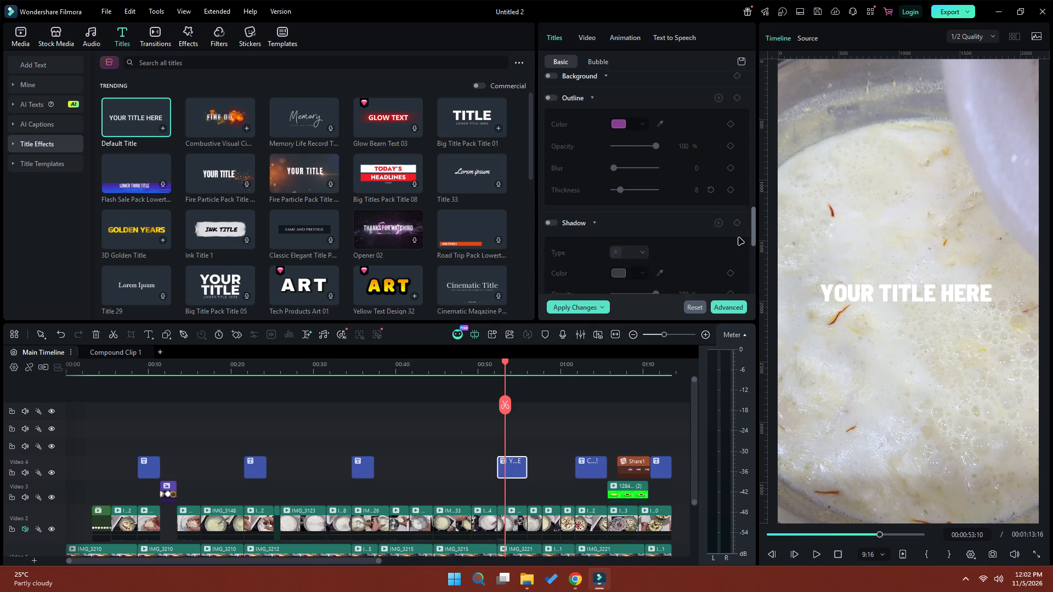
pyautogui.moveTo(739, 238); pyautogui.dragTo(739, 245)
pyautogui.click(551, 164)
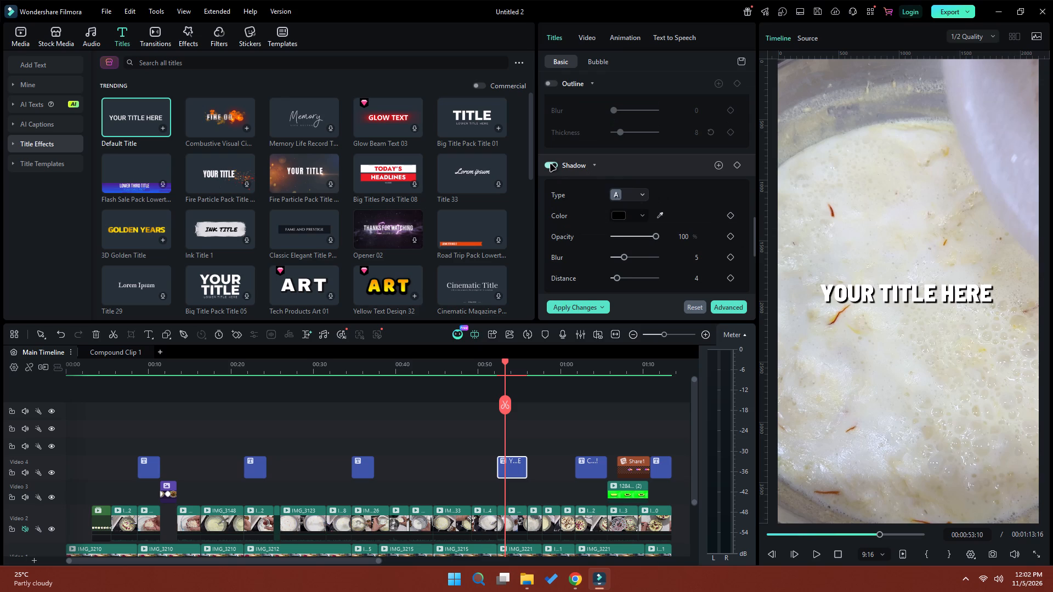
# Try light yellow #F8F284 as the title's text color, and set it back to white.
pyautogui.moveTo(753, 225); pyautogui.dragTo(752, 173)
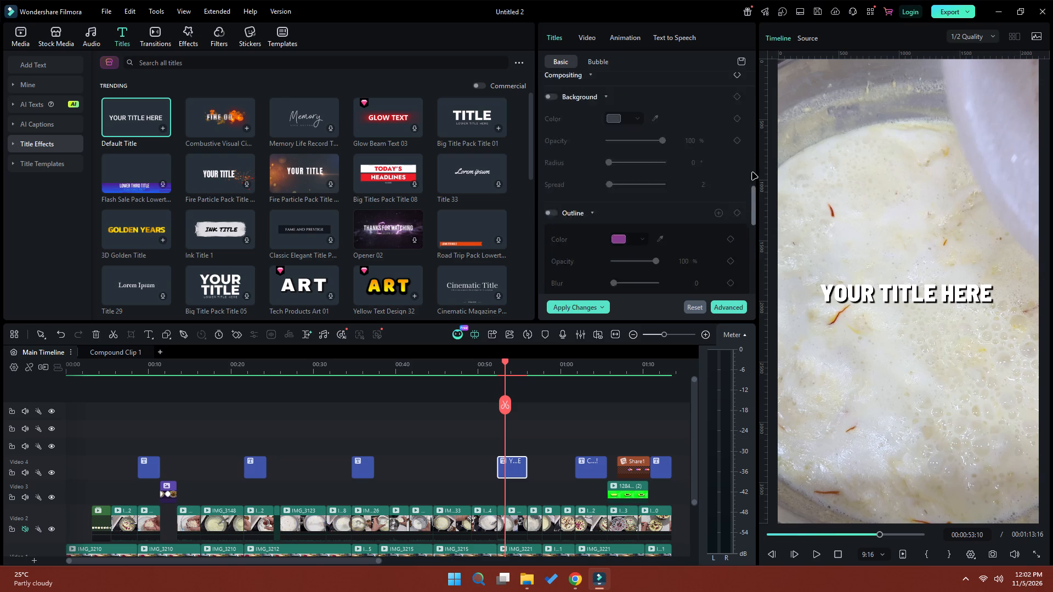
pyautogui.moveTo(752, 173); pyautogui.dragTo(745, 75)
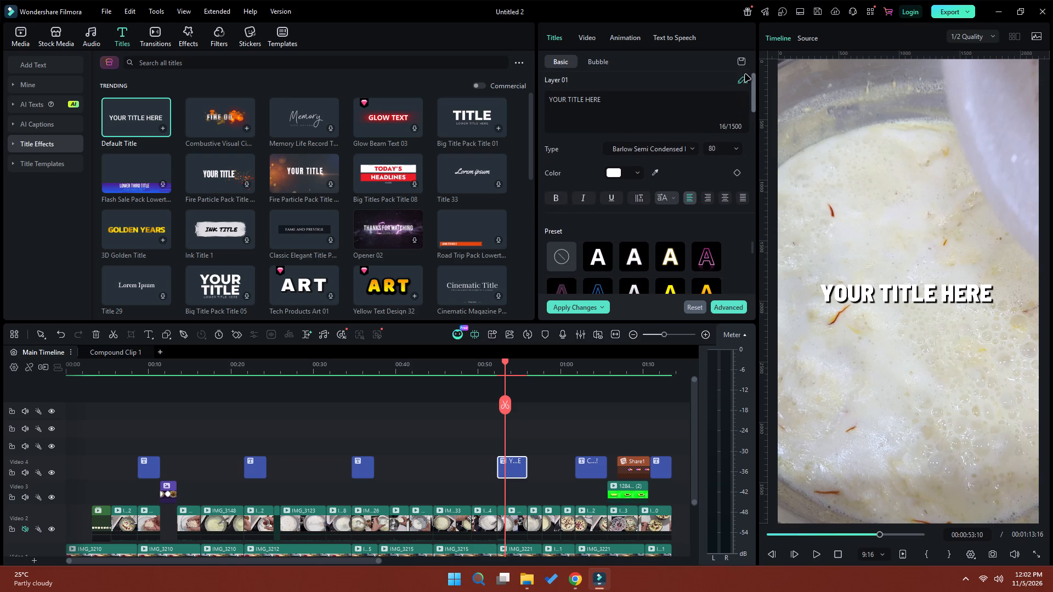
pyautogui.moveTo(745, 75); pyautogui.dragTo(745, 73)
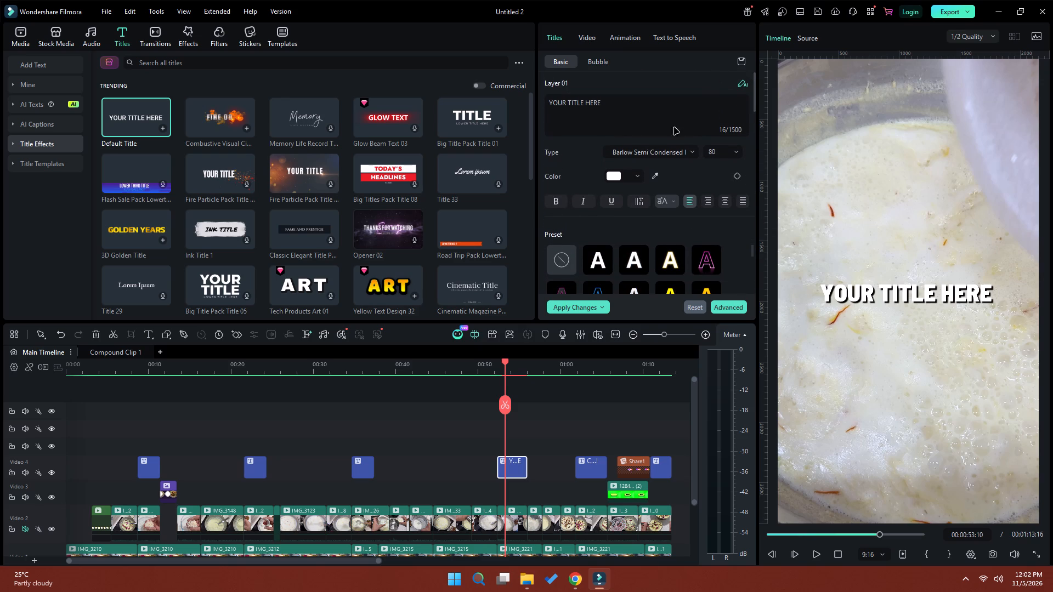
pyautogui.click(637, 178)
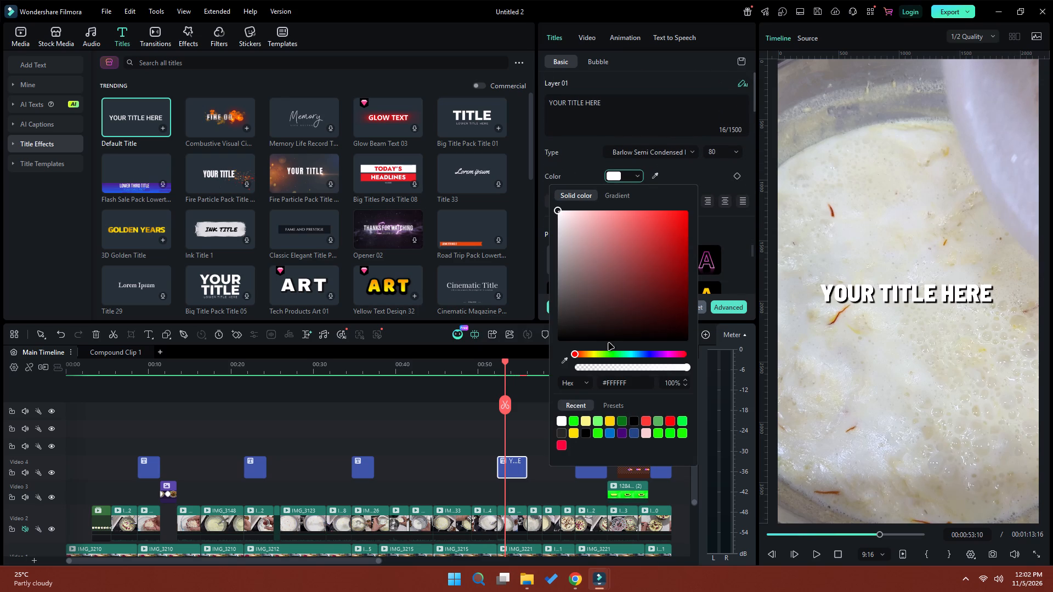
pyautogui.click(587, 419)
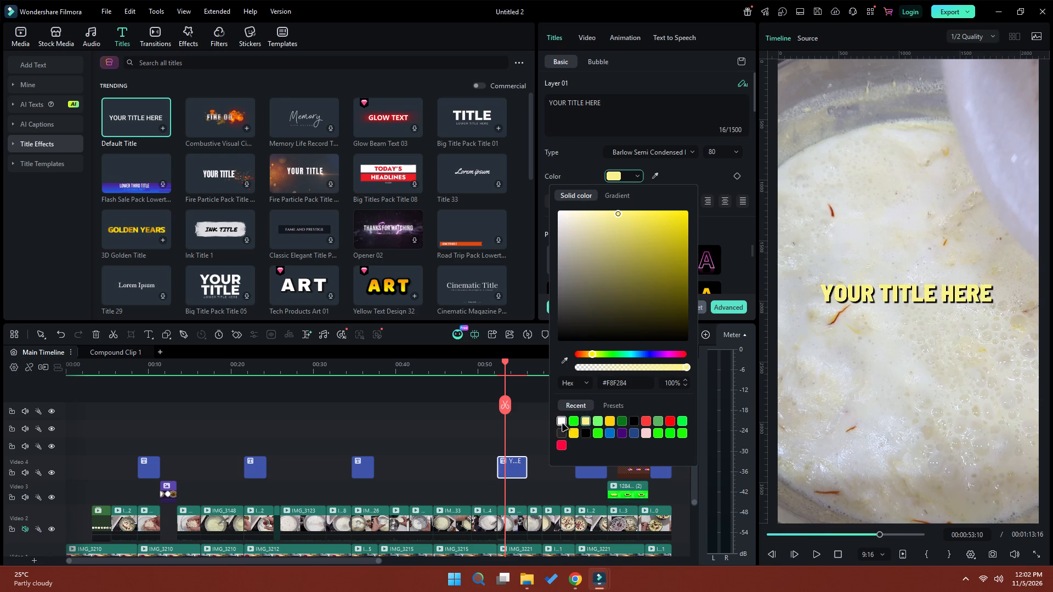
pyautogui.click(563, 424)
# Replace the placeholder title text with "sugar" and set its letter case to all capitals.
pyautogui.click(605, 105)
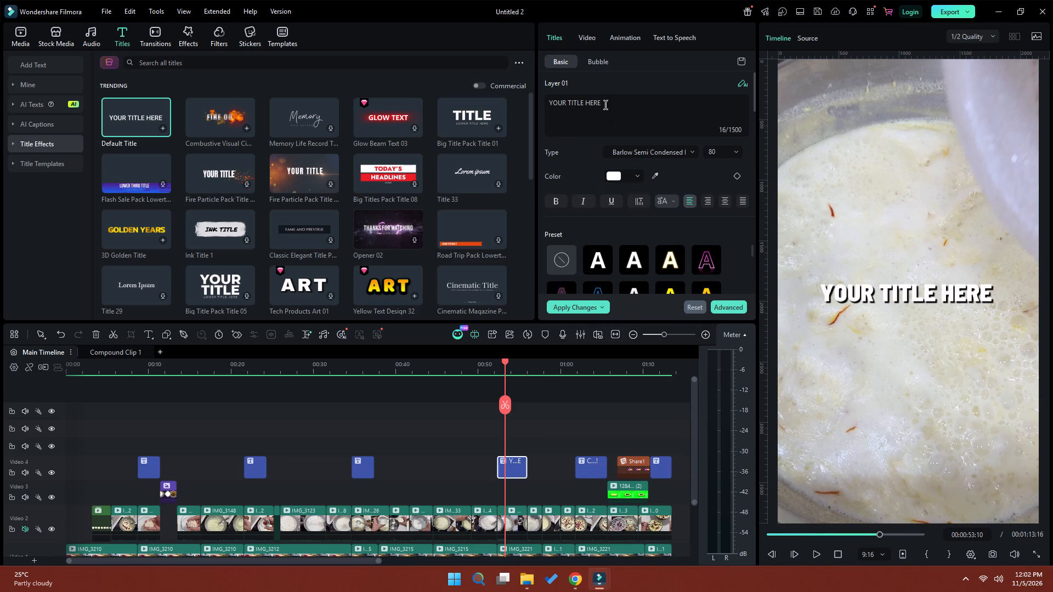
pyautogui.moveTo(604, 104); pyautogui.dragTo(544, 104)
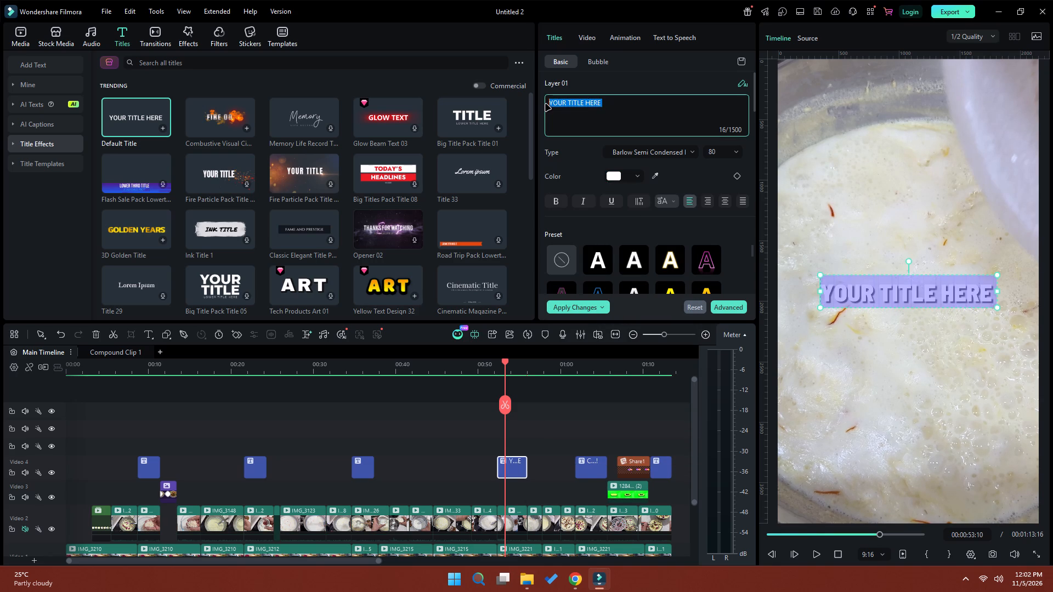
pyautogui.write('sugar')
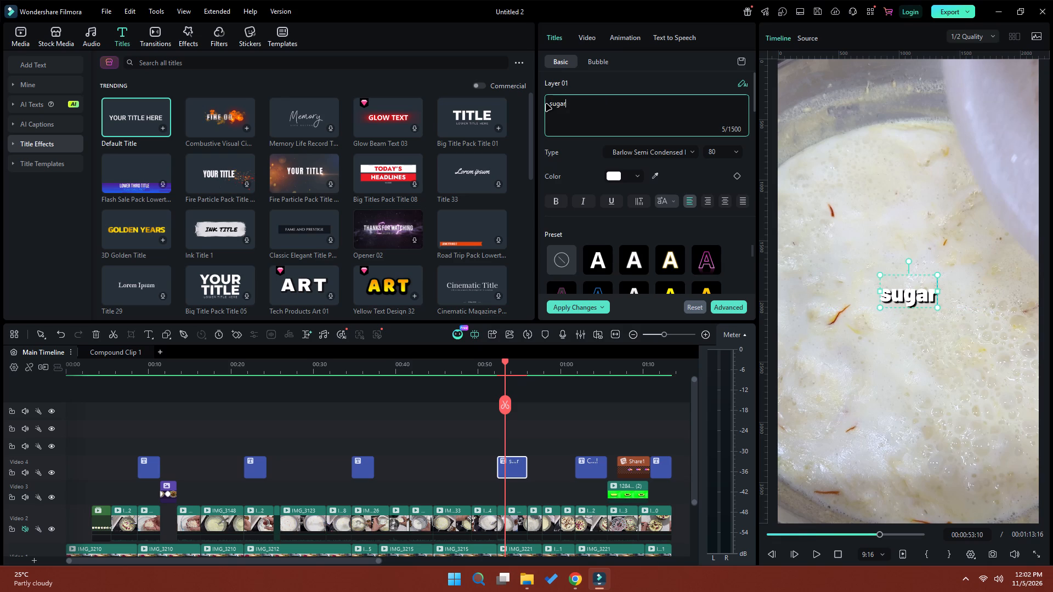
pyautogui.click(676, 205)
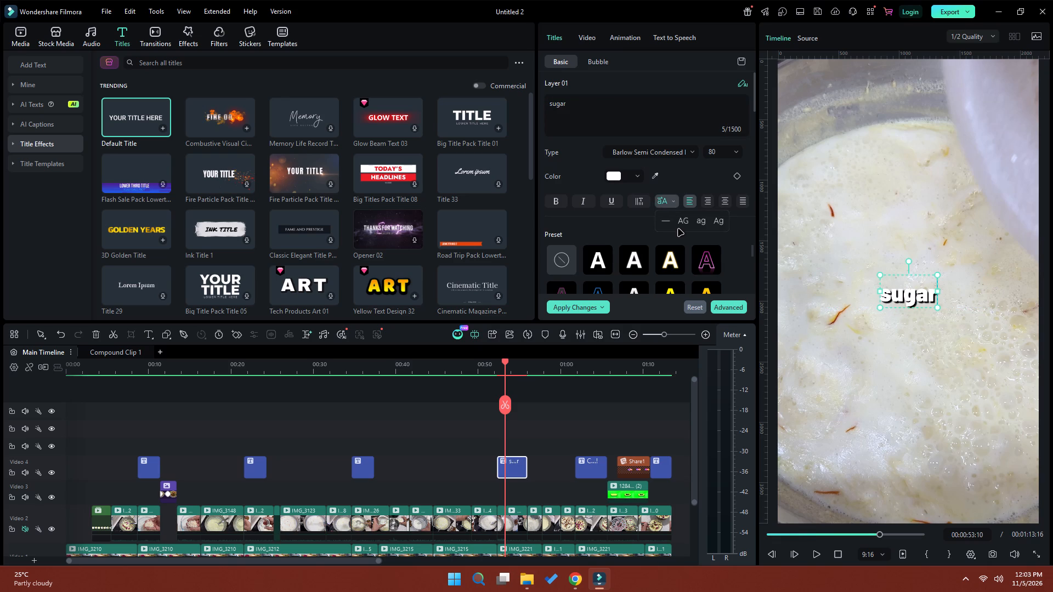
pyautogui.click(683, 224)
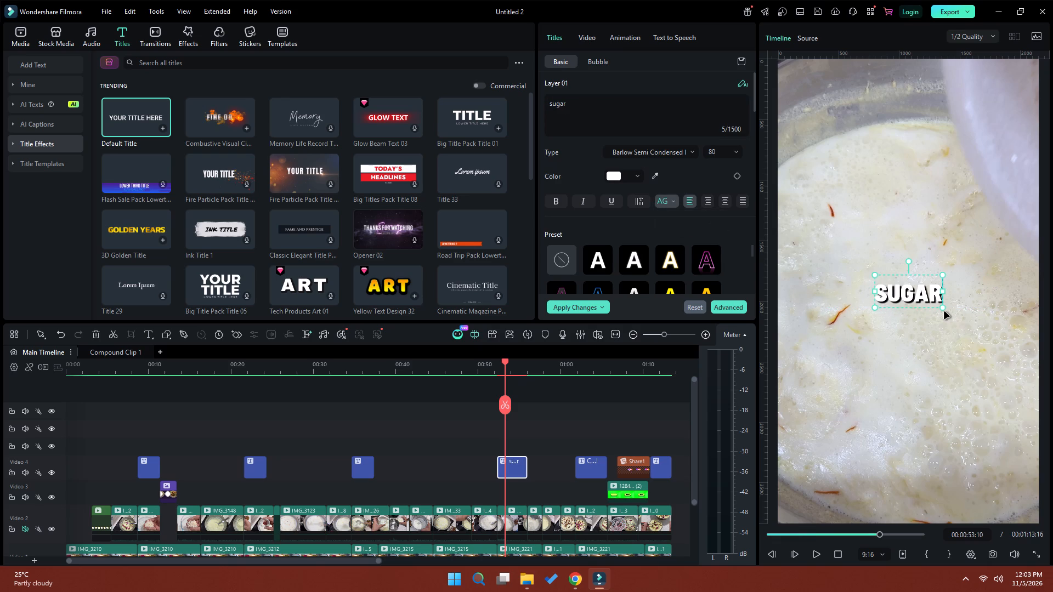
# Set the SUGAR title's font size to 120.
pyautogui.click(717, 153)
pyautogui.write('12')
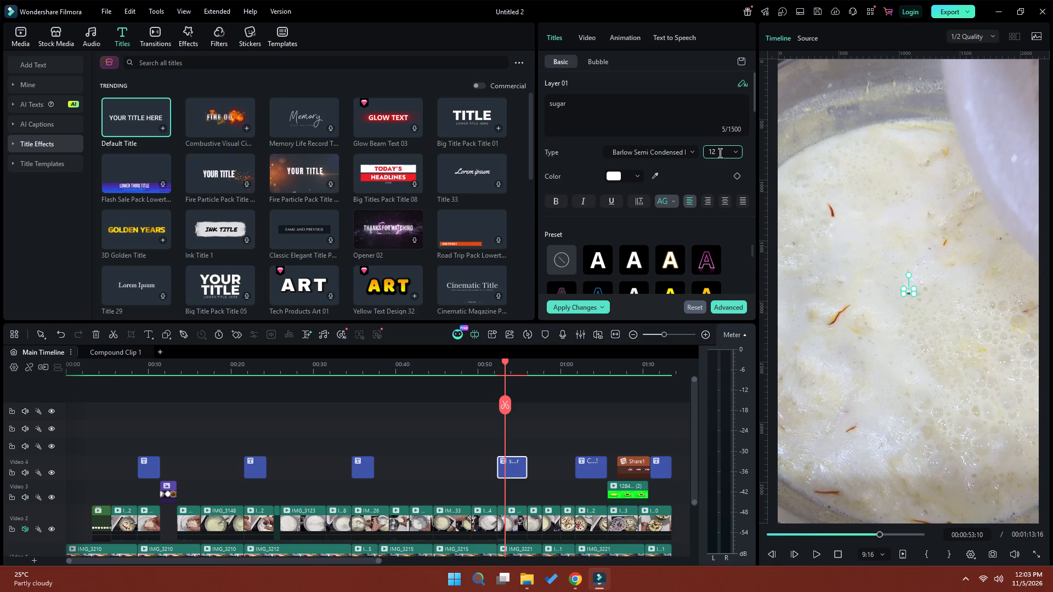
pyautogui.moveTo(720, 153); pyautogui.dragTo(706, 153)
pyautogui.write('120')
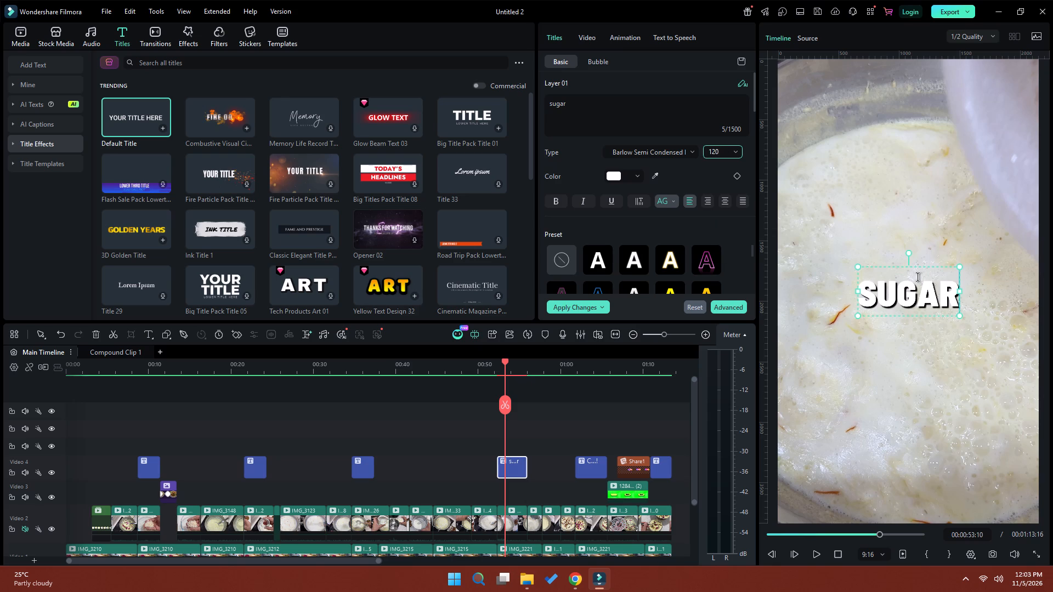
# Move the SUGAR title down the frame's vertical centre line to just above the Instagram Reel overlay's account line, leaving the overlay off.
pyautogui.moveTo(918, 267); pyautogui.dragTo(914, 366)
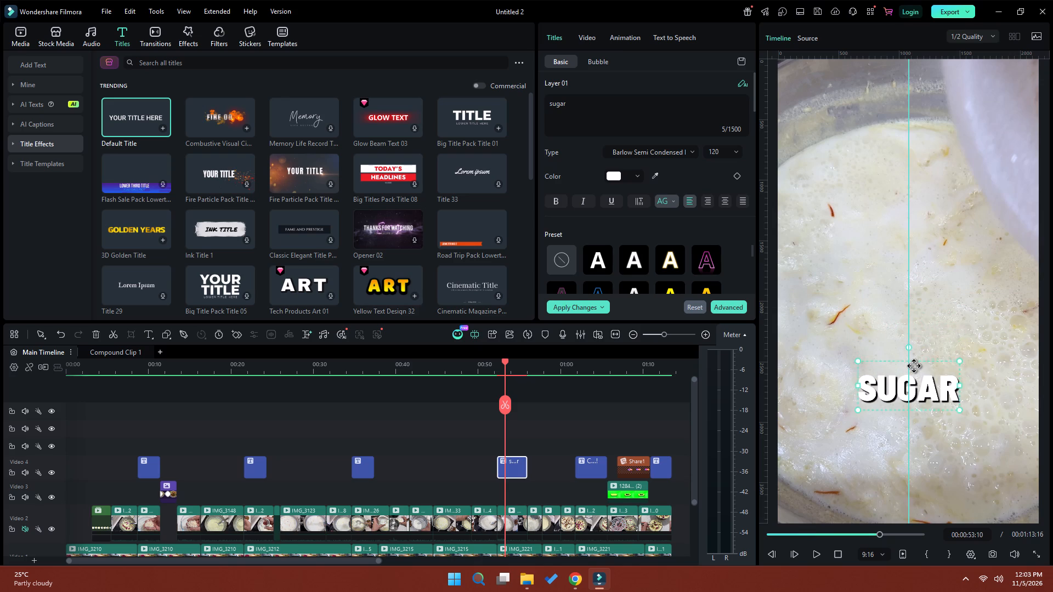
pyautogui.moveTo(914, 366); pyautogui.dragTo(914, 399)
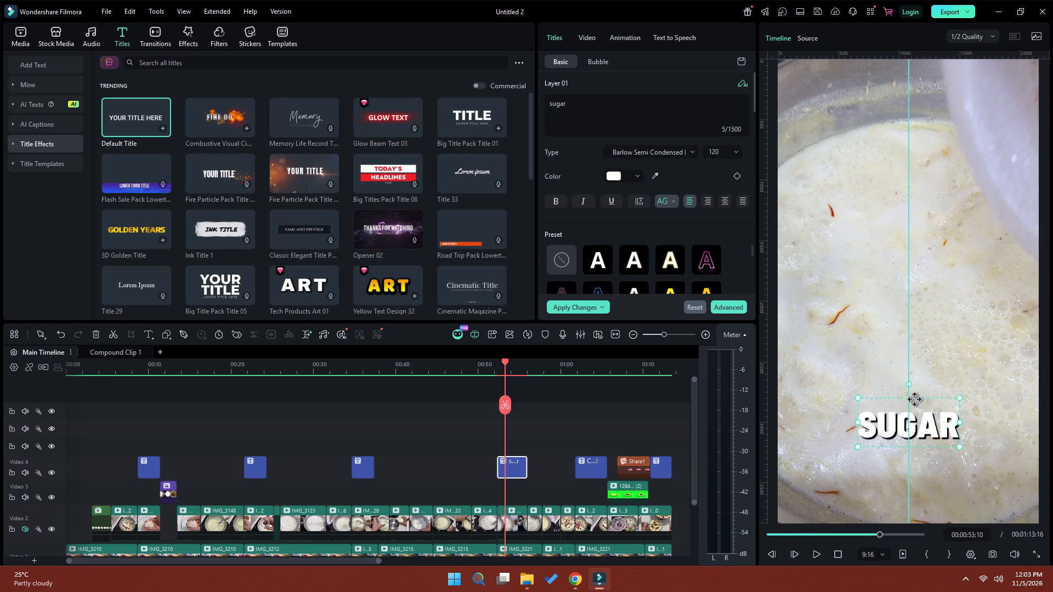
pyautogui.moveTo(914, 399); pyautogui.dragTo(914, 400)
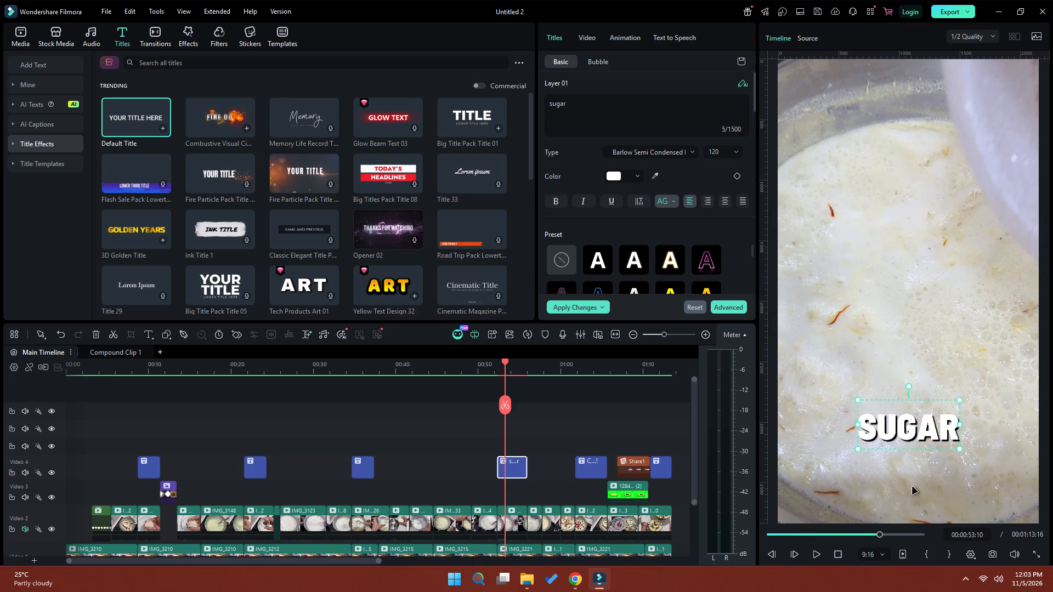
pyautogui.click(905, 554)
pyautogui.click(920, 538)
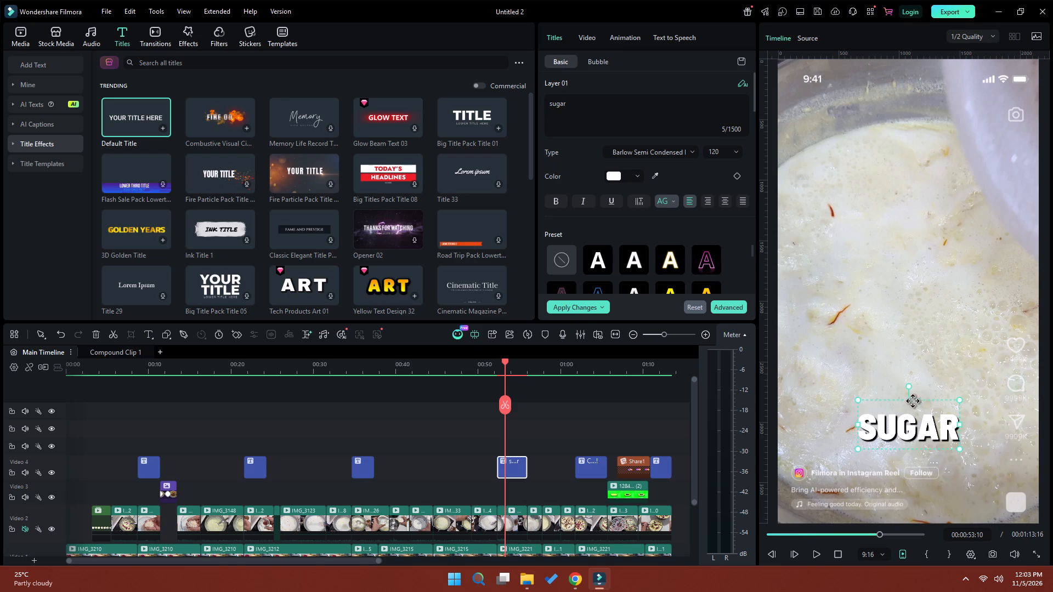
pyautogui.moveTo(912, 400); pyautogui.dragTo(911, 412)
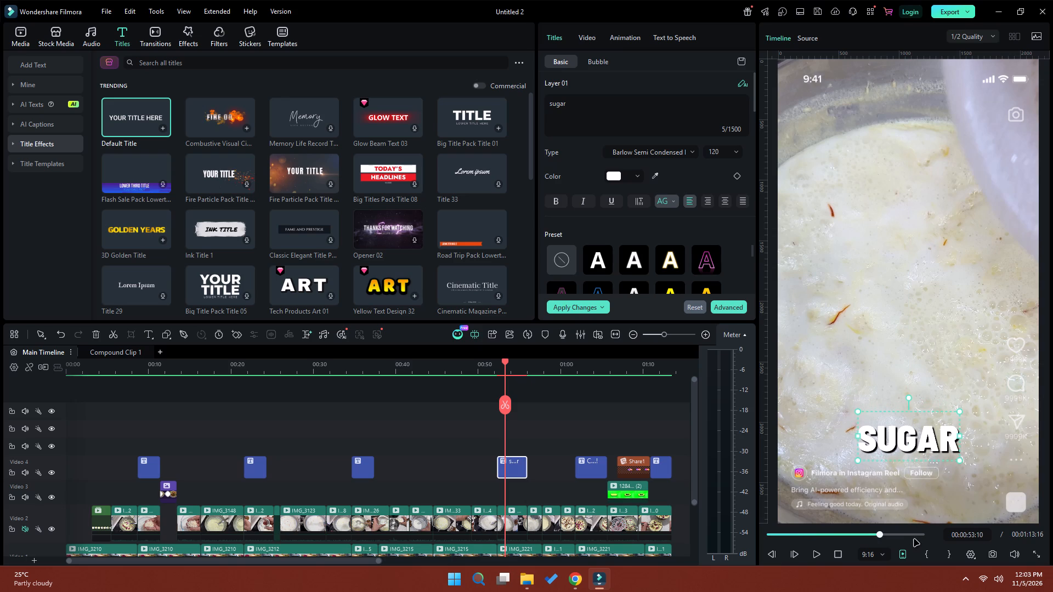
pyautogui.click(903, 556)
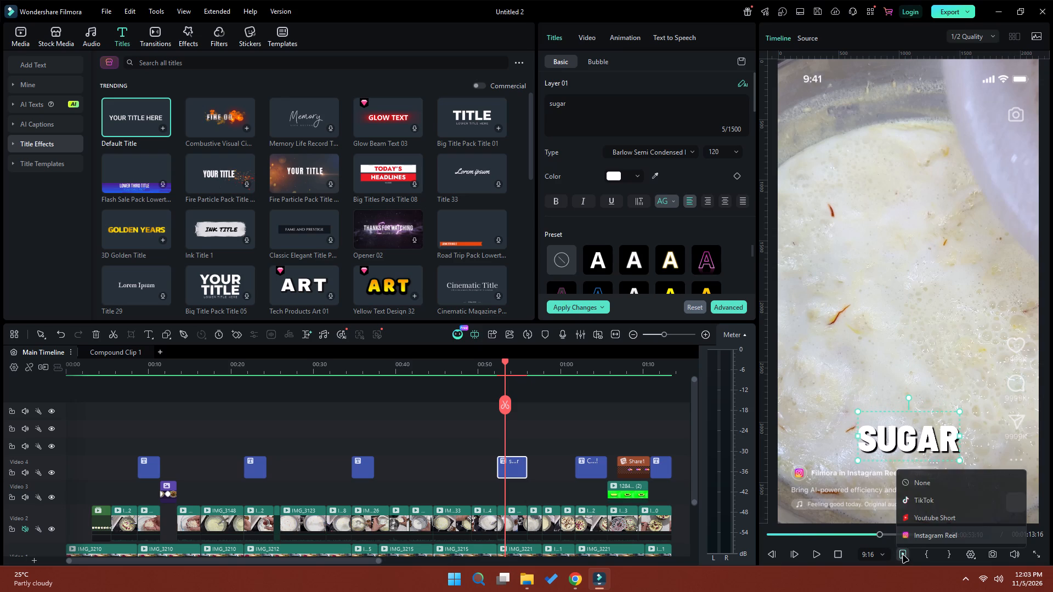
pyautogui.click(916, 487)
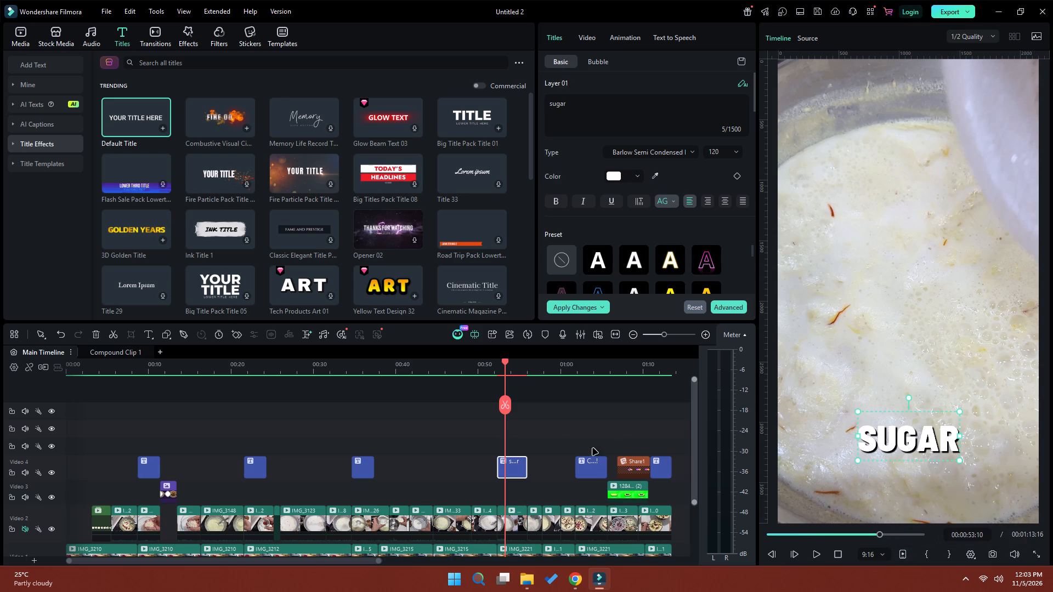
# Split the SUGAR title on the Video 4 track at 00:00:53:10.
pyautogui.moveTo(520, 366); pyautogui.dragTo(606, 365)
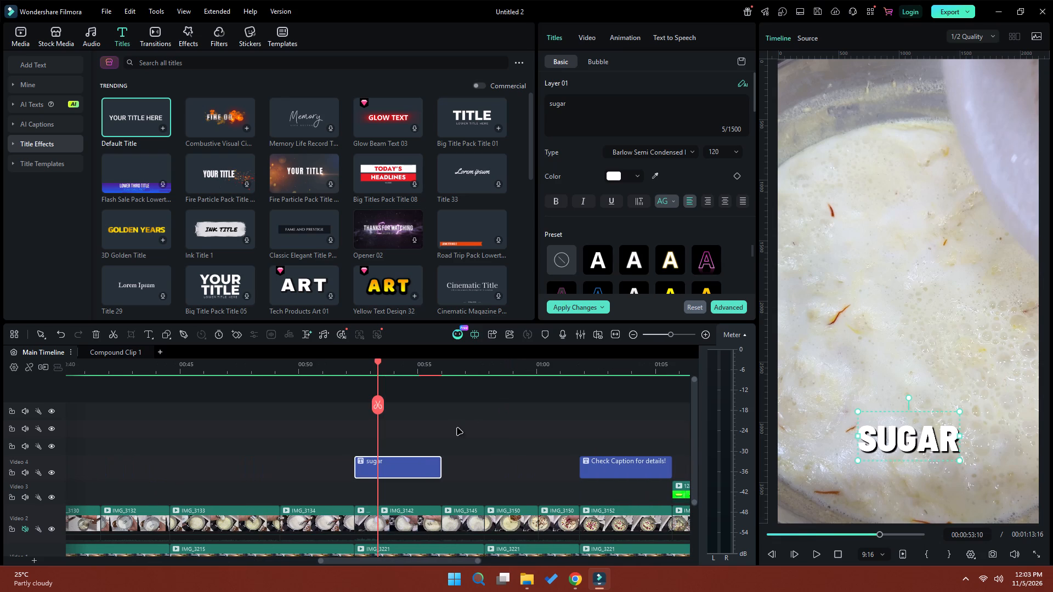
pyautogui.click(376, 407)
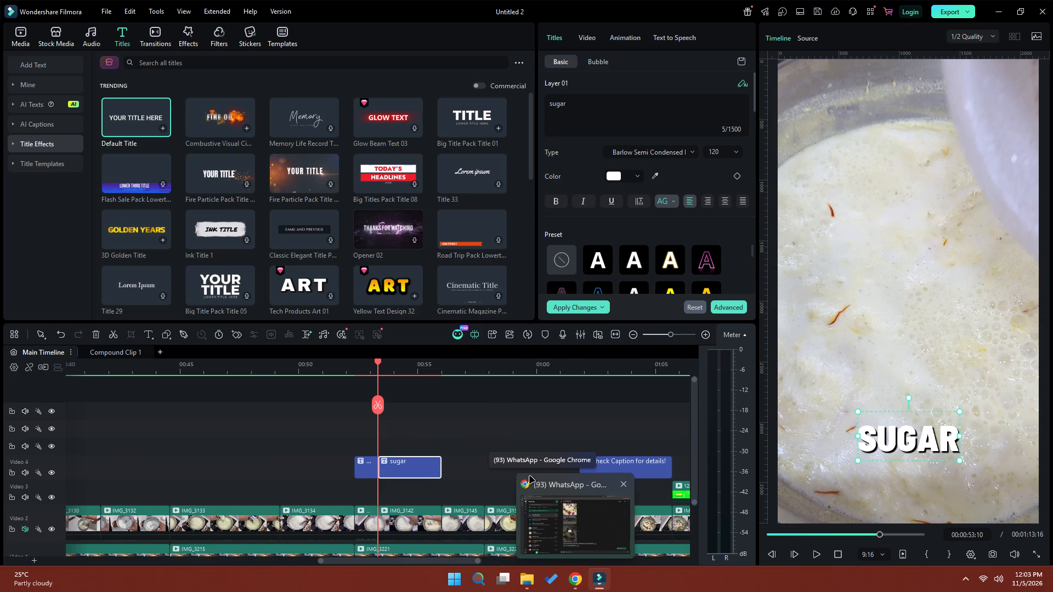
pyautogui.moveTo(379, 360); pyautogui.dragTo(530, 476)
# Move the playhead to 00:00:54:02, over the second piece of the split SUGAR title on the Video 4 track.
pyautogui.moveTo(530, 476); pyautogui.dragTo(395, 360)
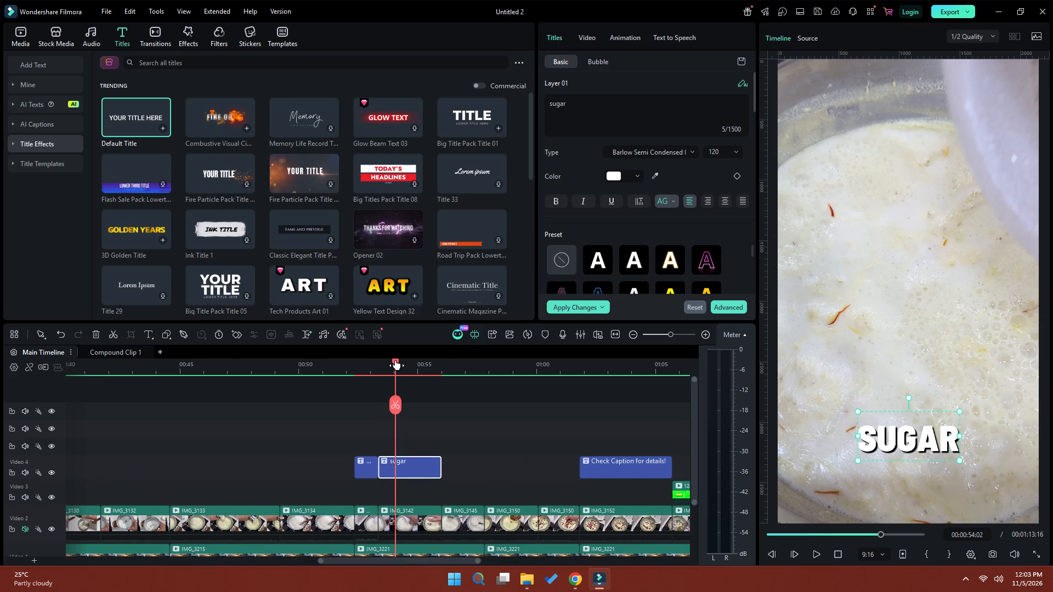
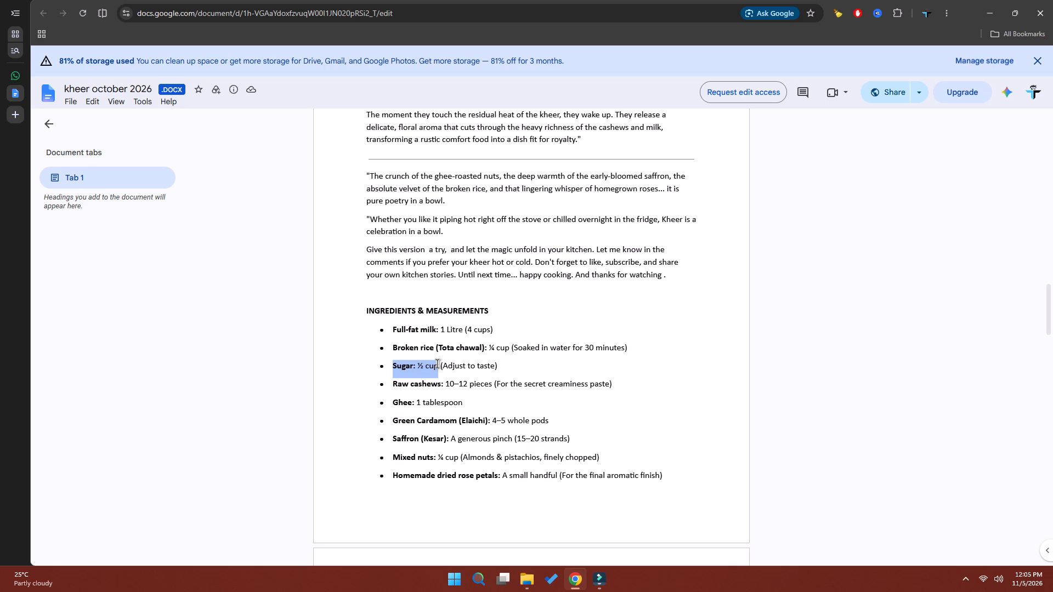
# Replace the text of the first, shorter SUGAR title with "Sugar: ½ cup" copied from the recipe document's ingredients list.
pyautogui.moveTo(437, 363); pyautogui.dragTo(438, 363)
pyautogui.rightClick(434, 363)
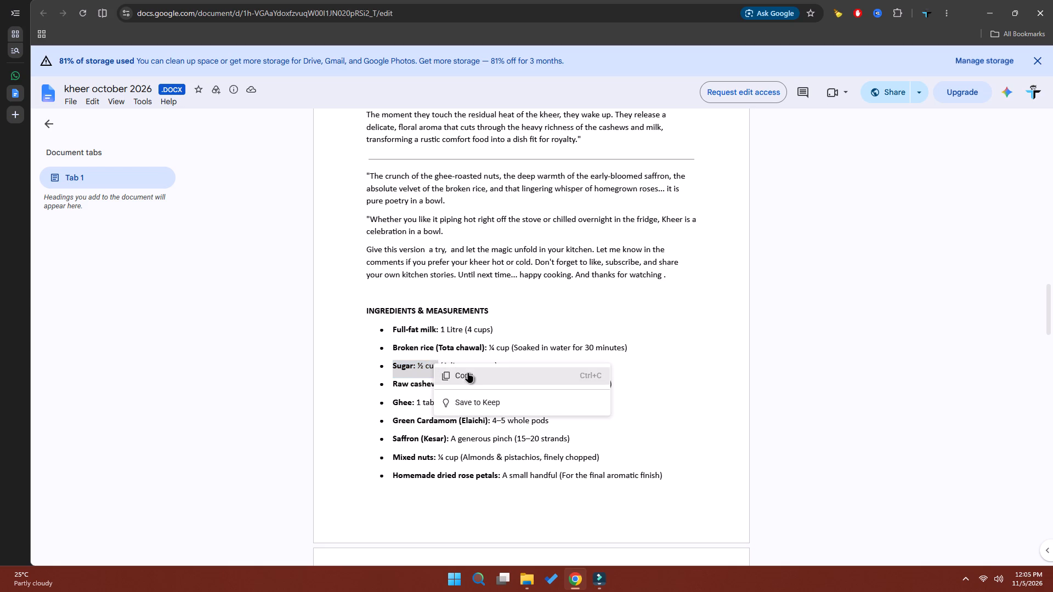
pyautogui.click(468, 373)
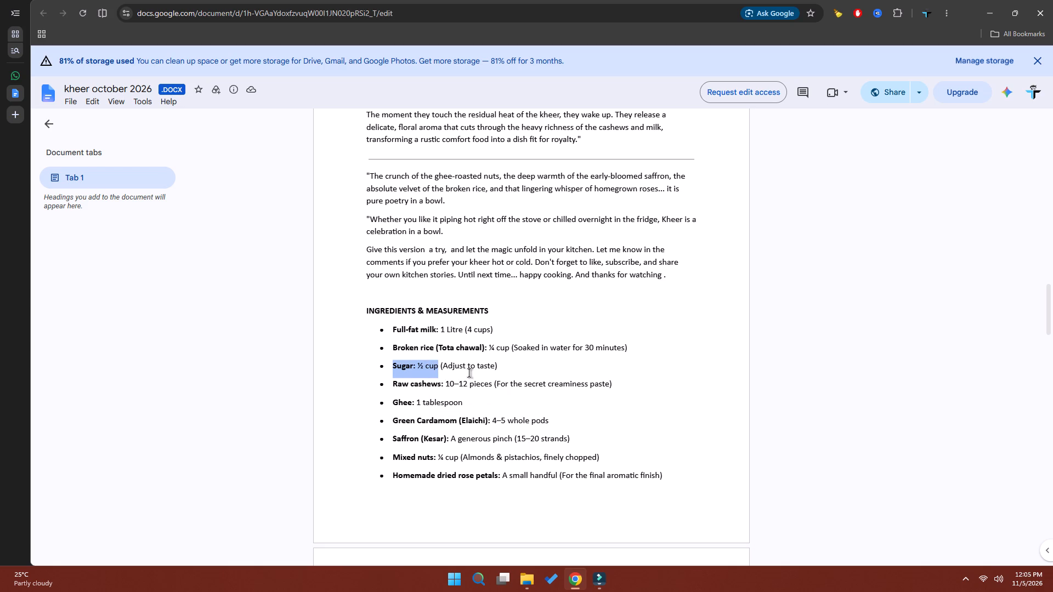
pyautogui.click(596, 578)
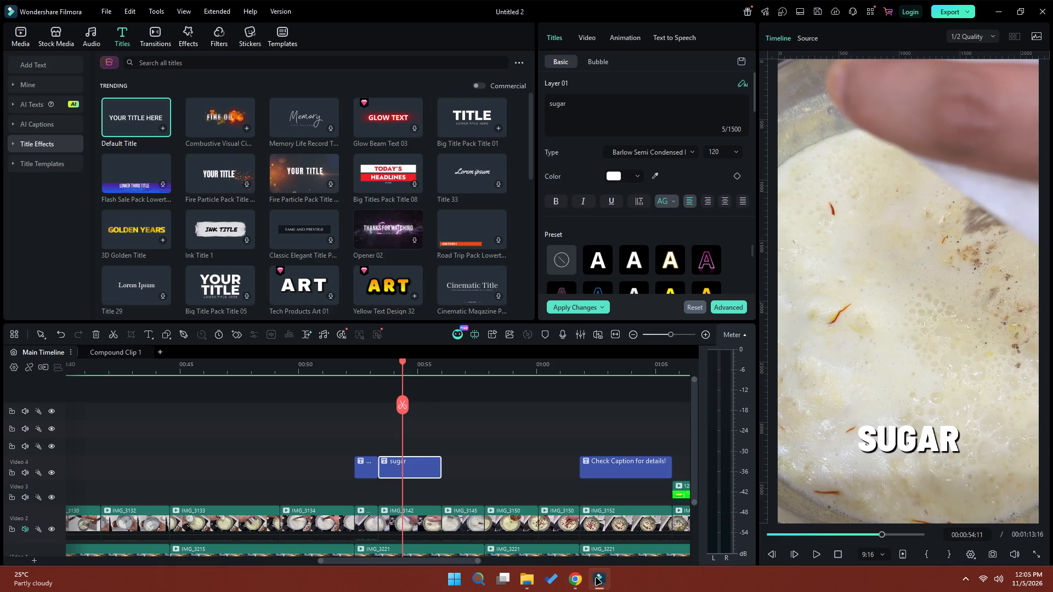
pyautogui.click(367, 372)
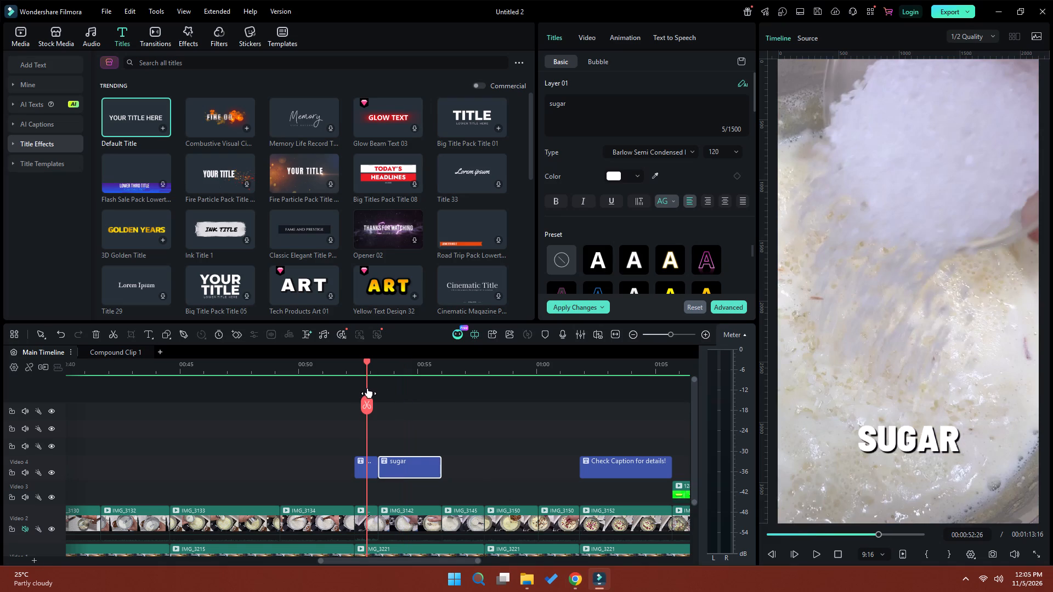
pyautogui.click(367, 470)
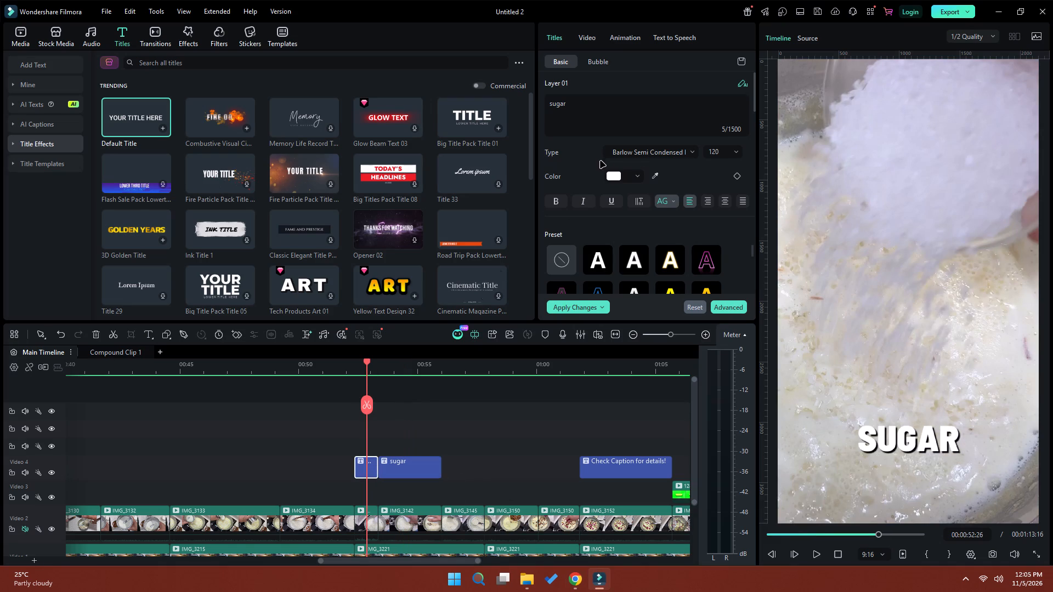
pyautogui.moveTo(570, 104); pyautogui.dragTo(544, 104)
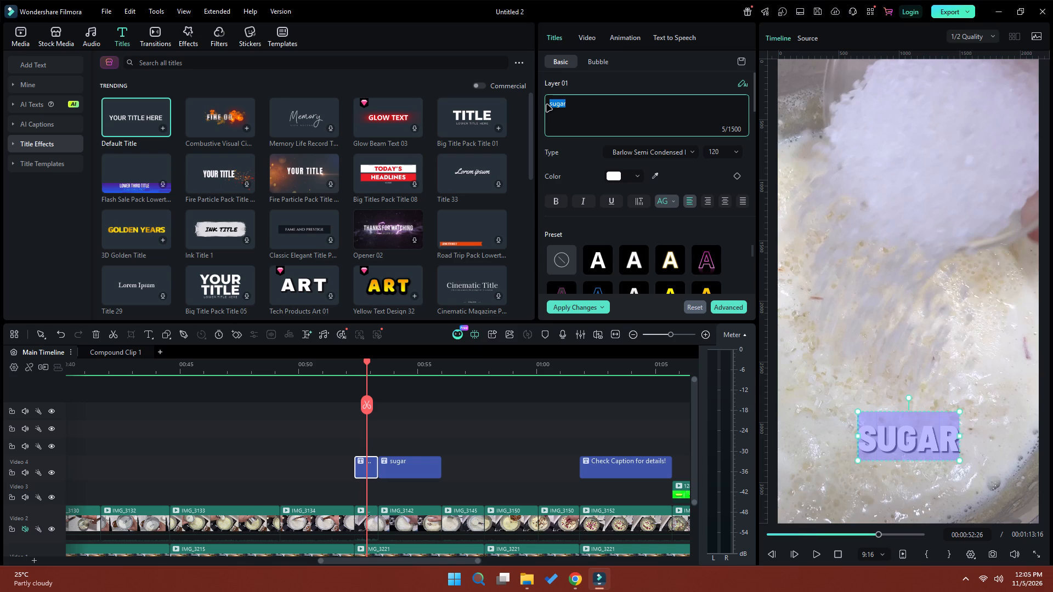
pyautogui.hotkey('ctrl', 'v')
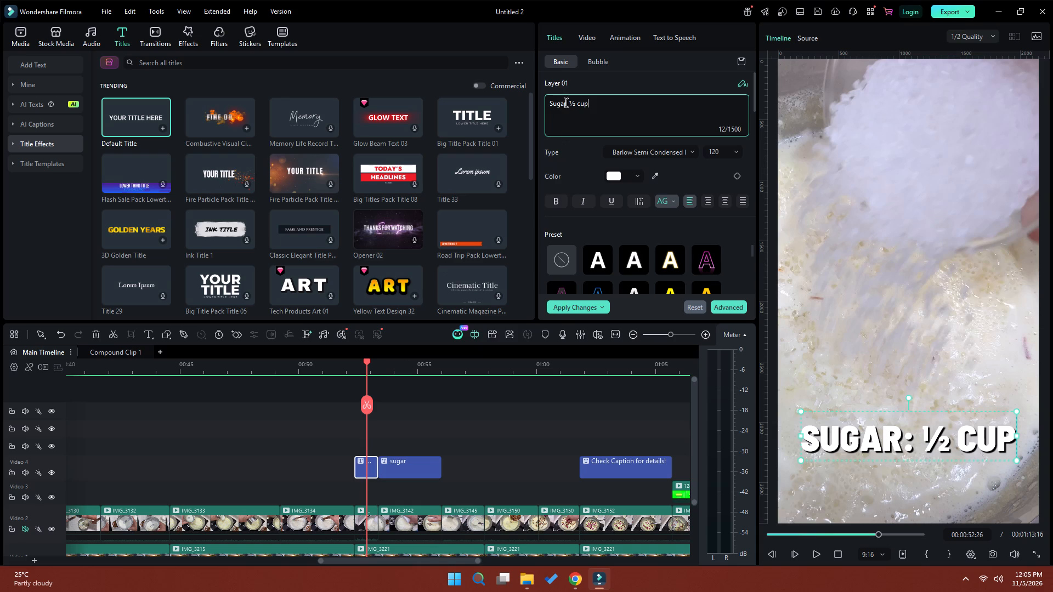
# Delete the ": ½ cup" part from the first title so it reads only "Sugar".
pyautogui.moveTo(566, 103); pyautogui.dragTo(588, 104)
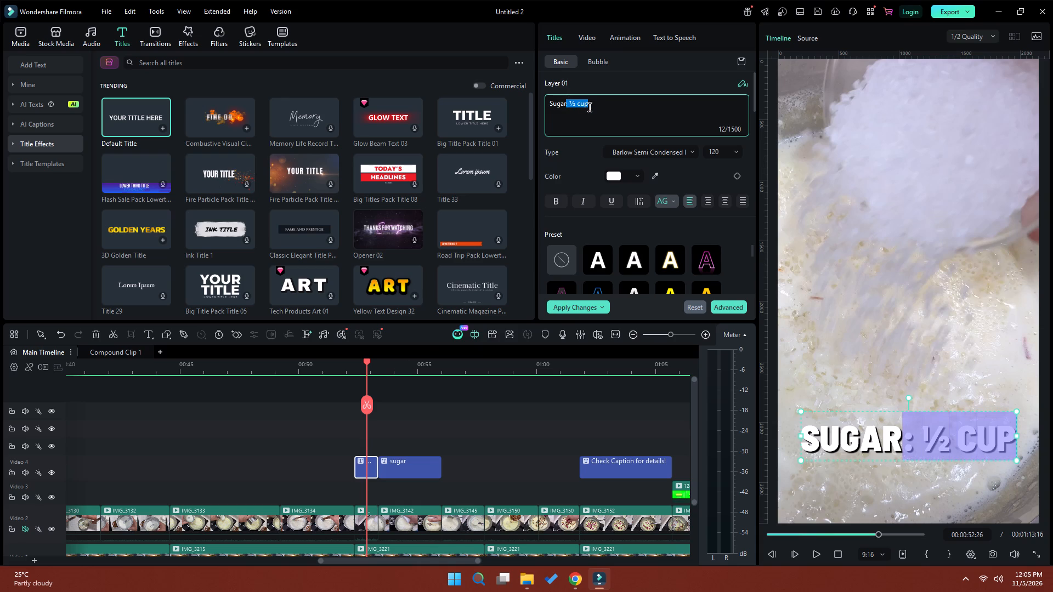
pyautogui.press('BackSpace')
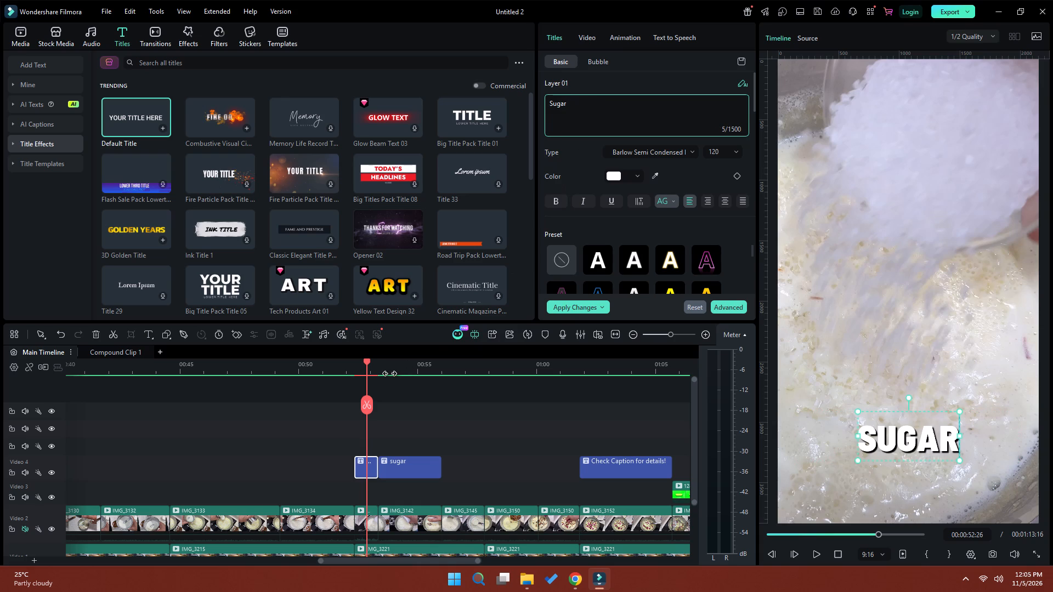
# Replace the second split title's text with "Green Cardamom (Elaichi)" copied from the recipe document's ingredients list.
pyautogui.click(393, 371)
pyautogui.click(412, 471)
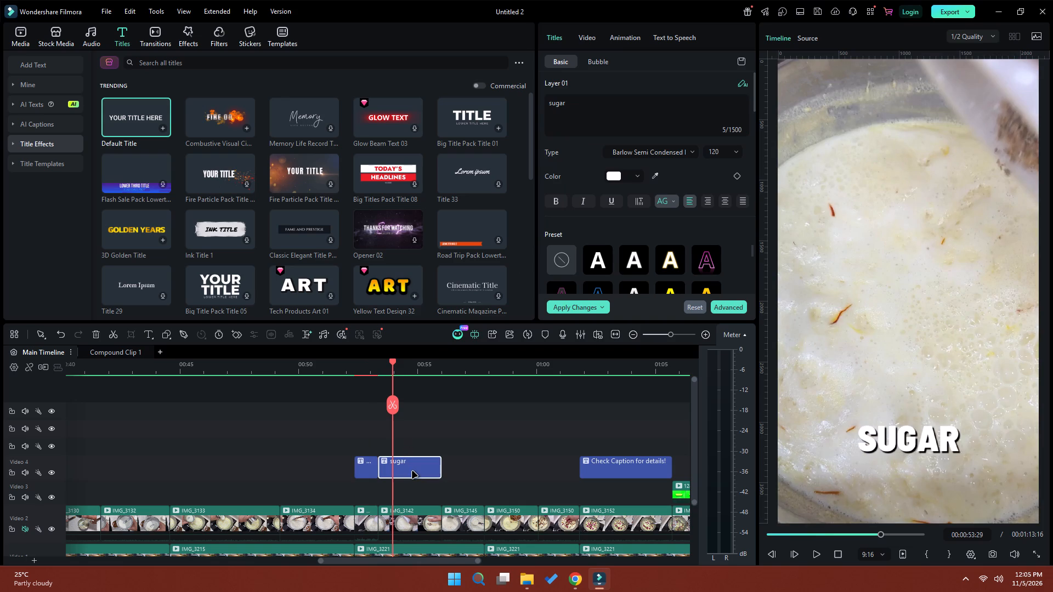
pyautogui.click(573, 581)
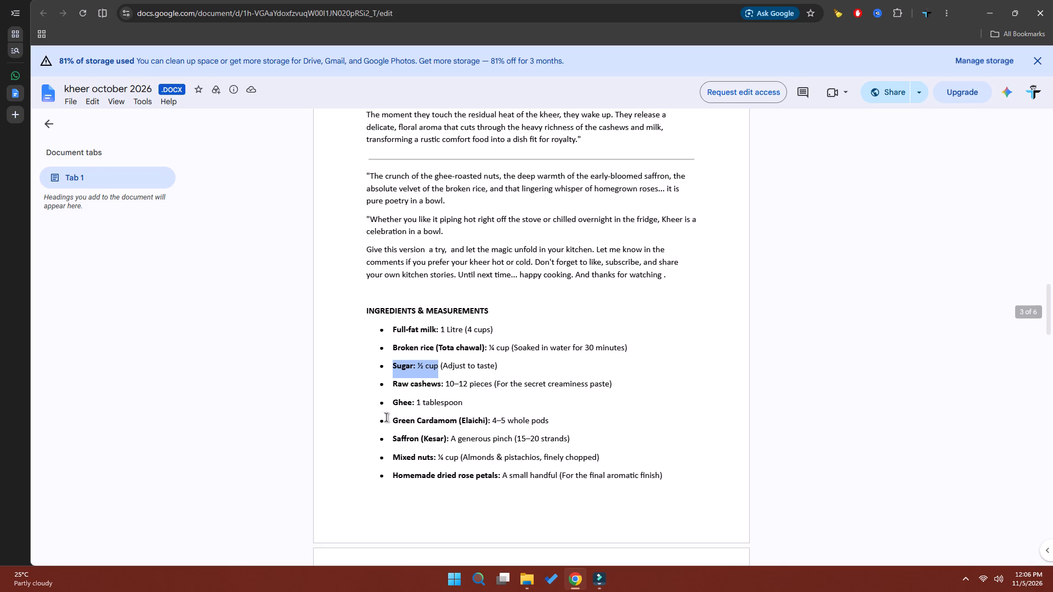
pyautogui.moveTo(393, 418); pyautogui.dragTo(471, 422)
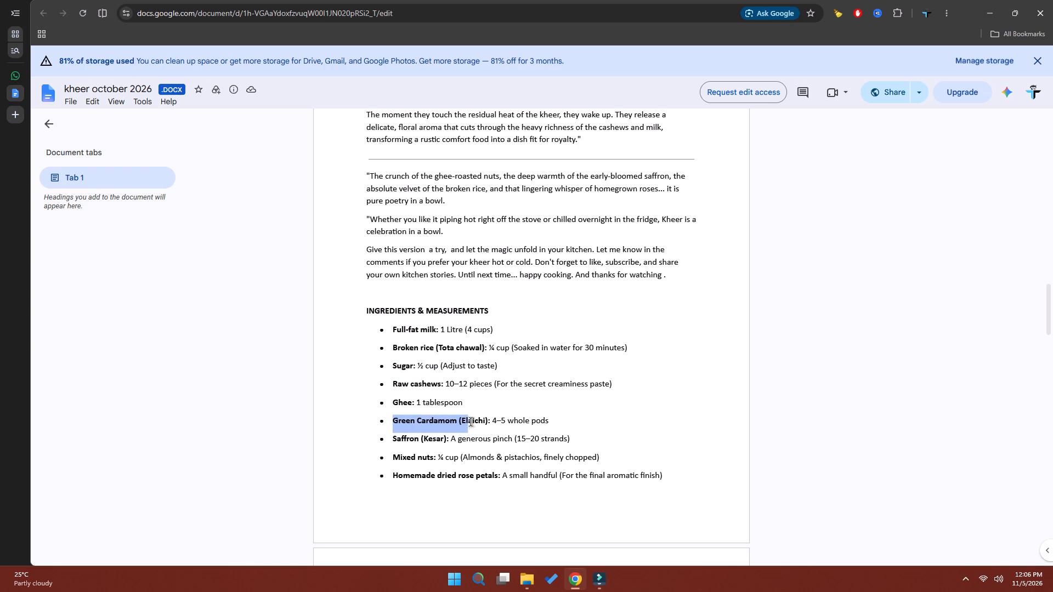
pyautogui.moveTo(471, 422); pyautogui.dragTo(488, 420)
pyautogui.rightClick(481, 420)
pyautogui.click(499, 430)
pyautogui.click(600, 576)
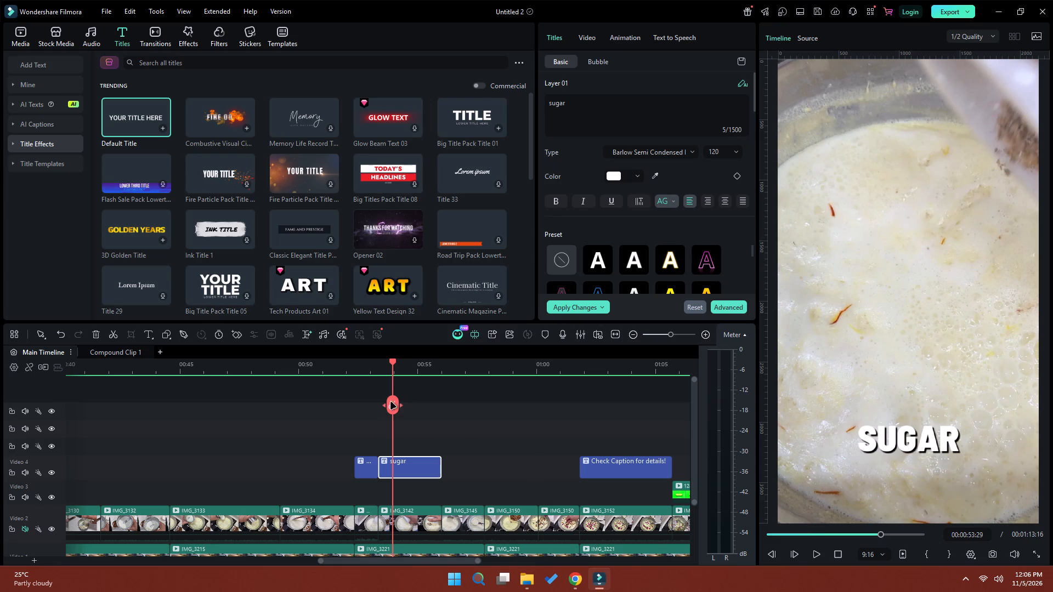
pyautogui.moveTo(571, 104); pyautogui.dragTo(544, 100)
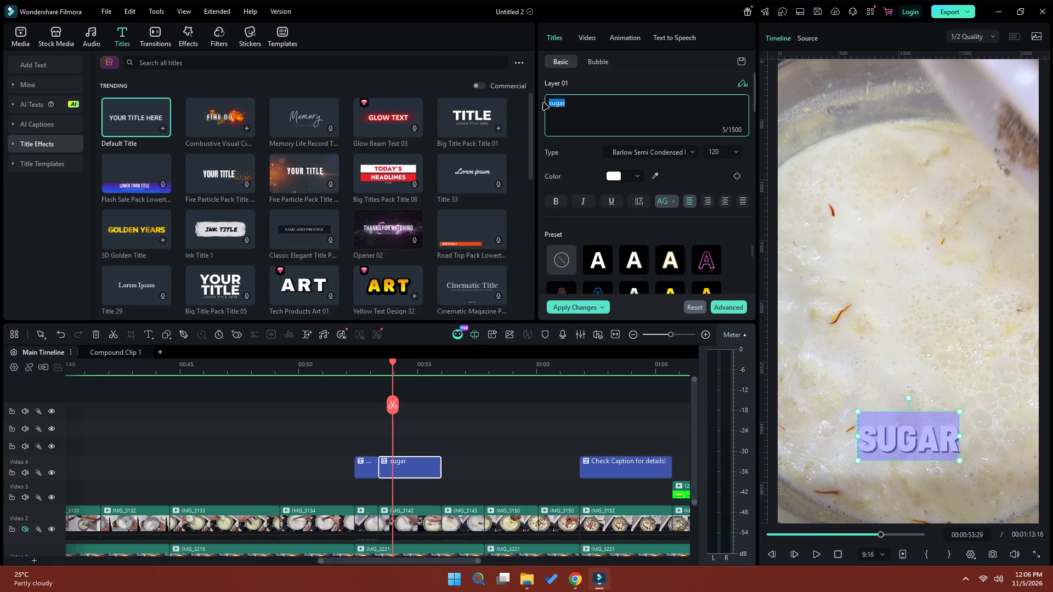
pyautogui.hotkey('ctrl', 'v')
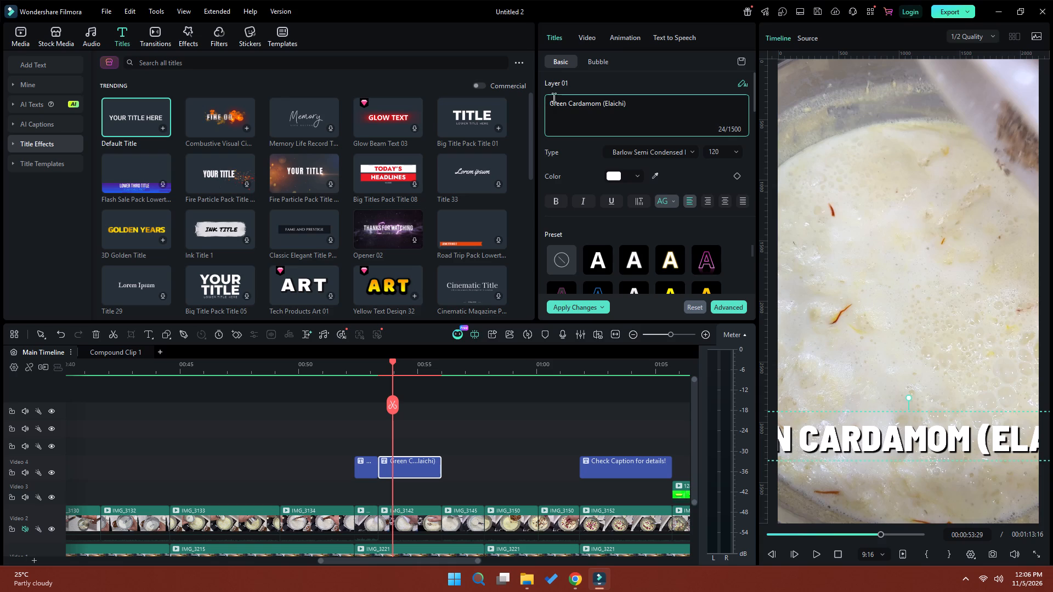
# Shorten the second title's text to "Green Cardamom", removing "(Elaichi)" and the trailing space.
pyautogui.click(604, 105)
pyautogui.moveTo(602, 106); pyautogui.dragTo(637, 105)
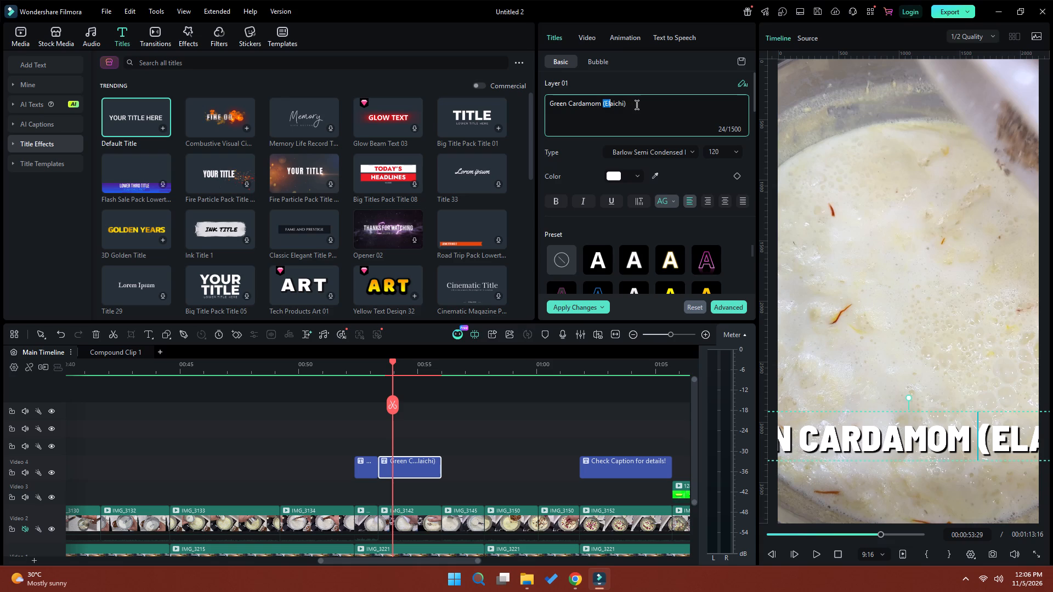
pyautogui.moveTo(637, 105); pyautogui.dragTo(640, 105)
pyautogui.press('BackSpace')
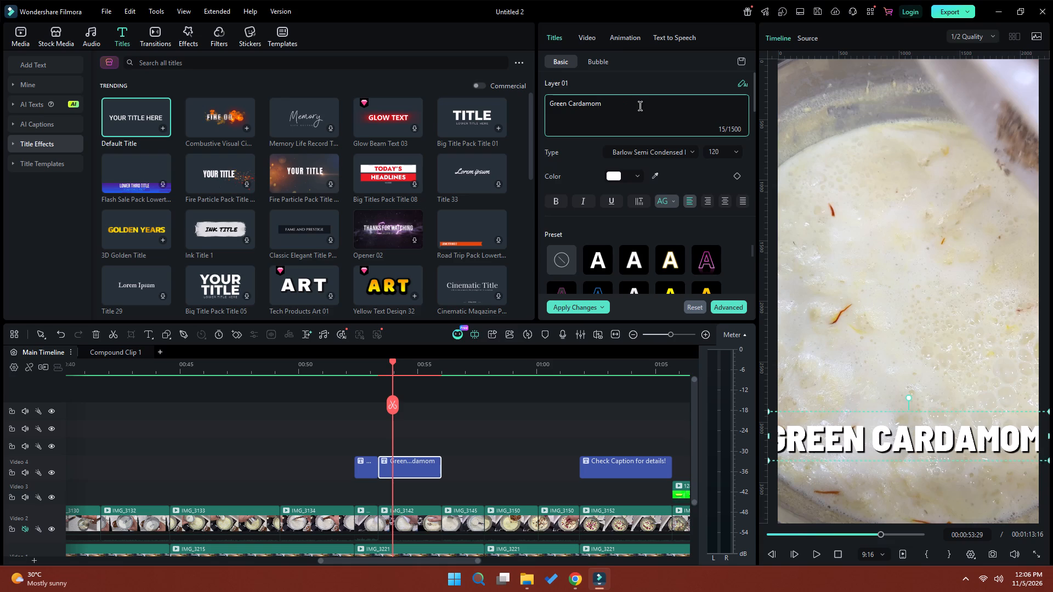
pyautogui.press('BackSpace')
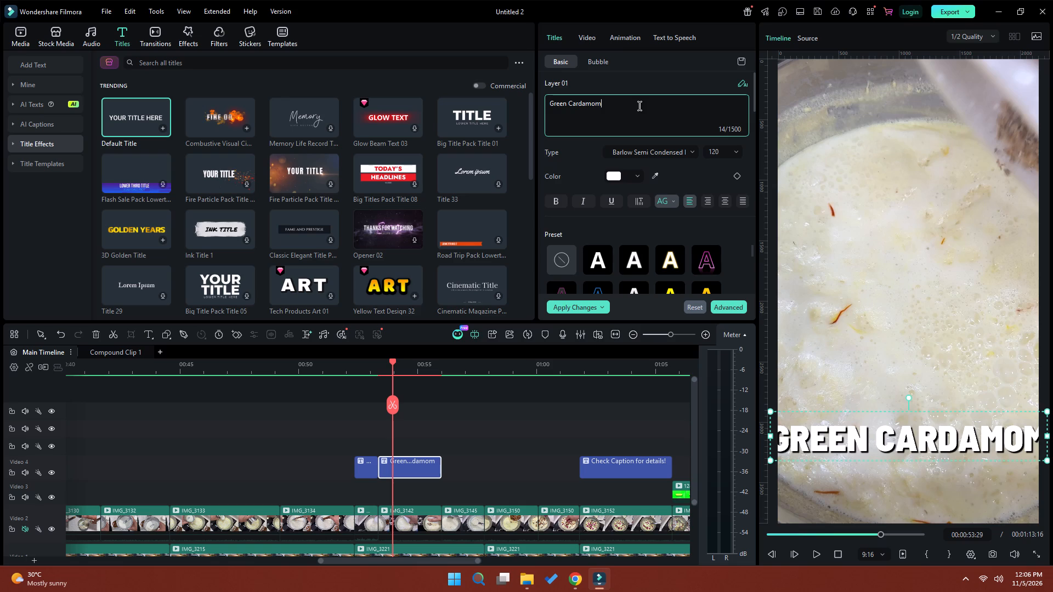
# Set the GREEN CARDAMOM title's font size to 100 and check the ingredient titles over their shots in playback.
pyautogui.click(723, 153)
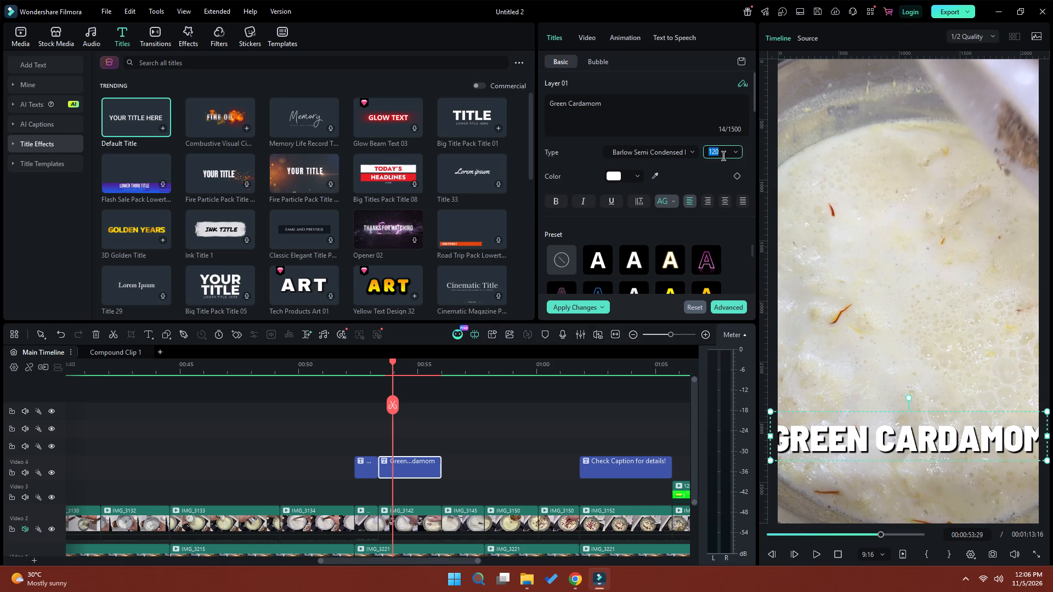
pyautogui.write('100')
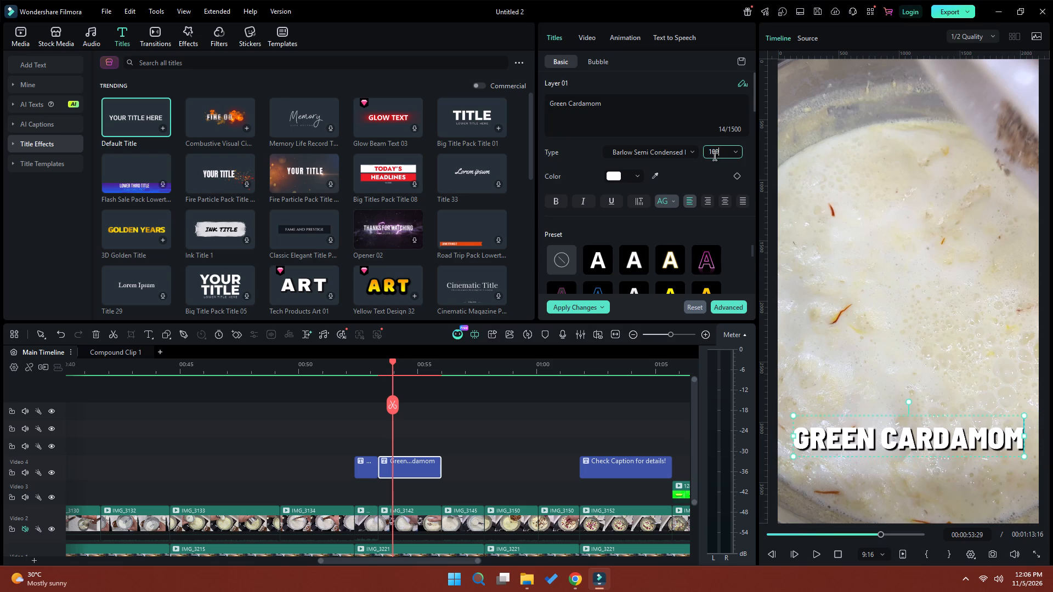
pyautogui.click(365, 368)
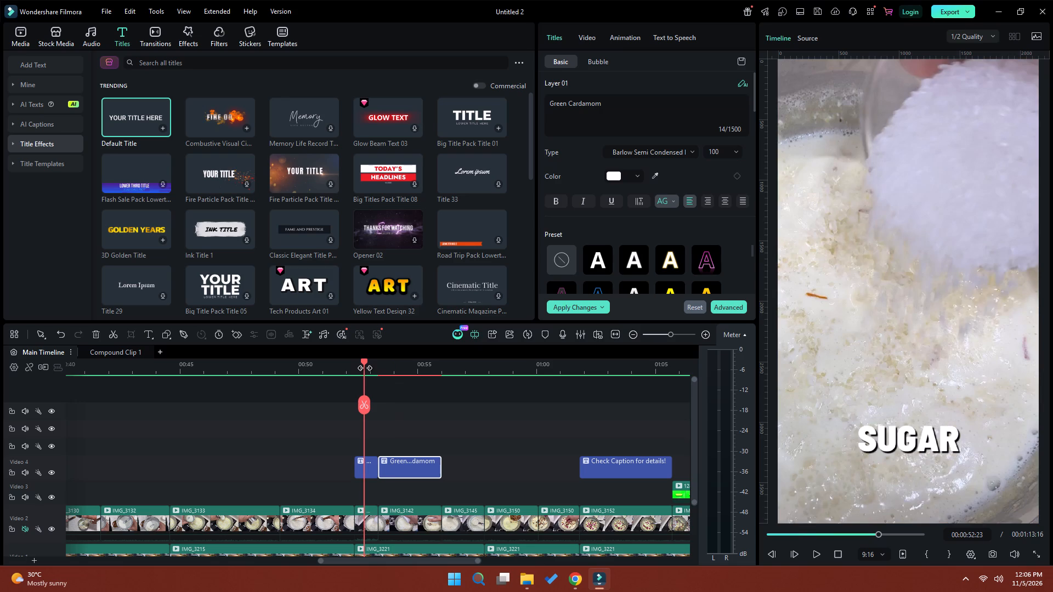
pyautogui.click(401, 368)
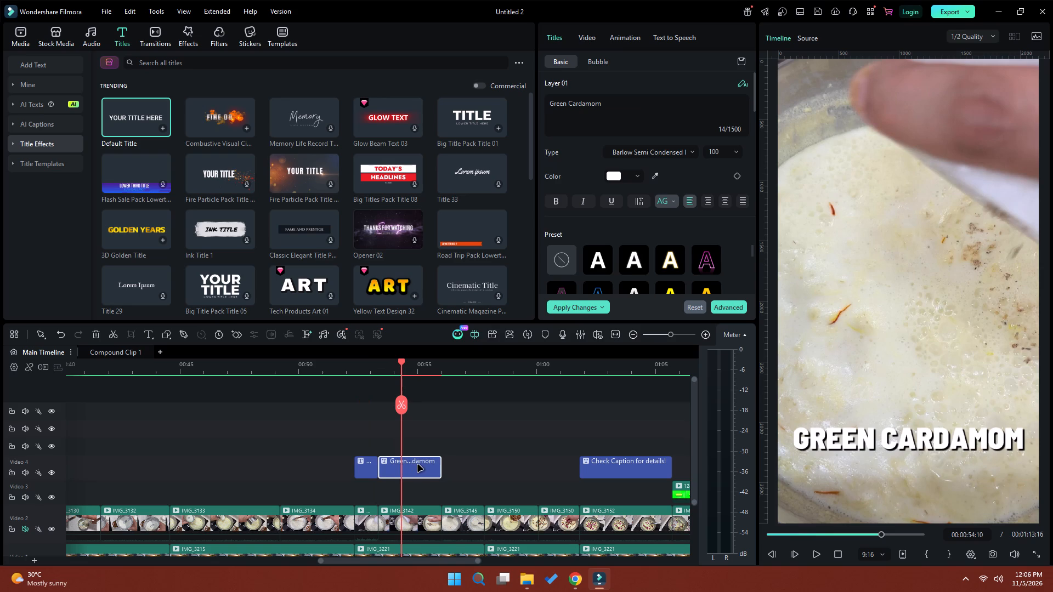
pyautogui.click(818, 554)
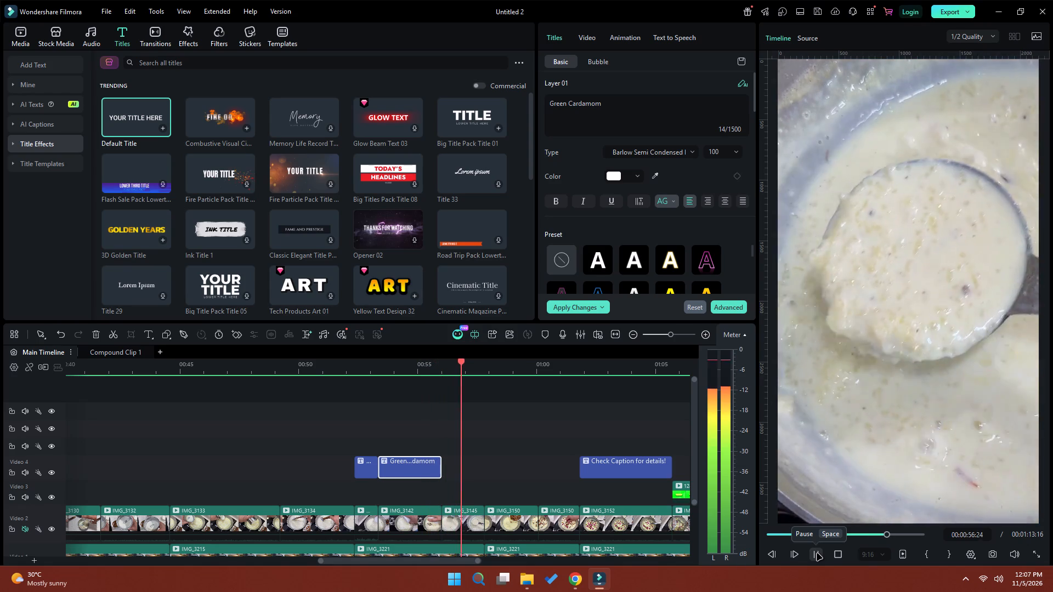
pyautogui.click(817, 554)
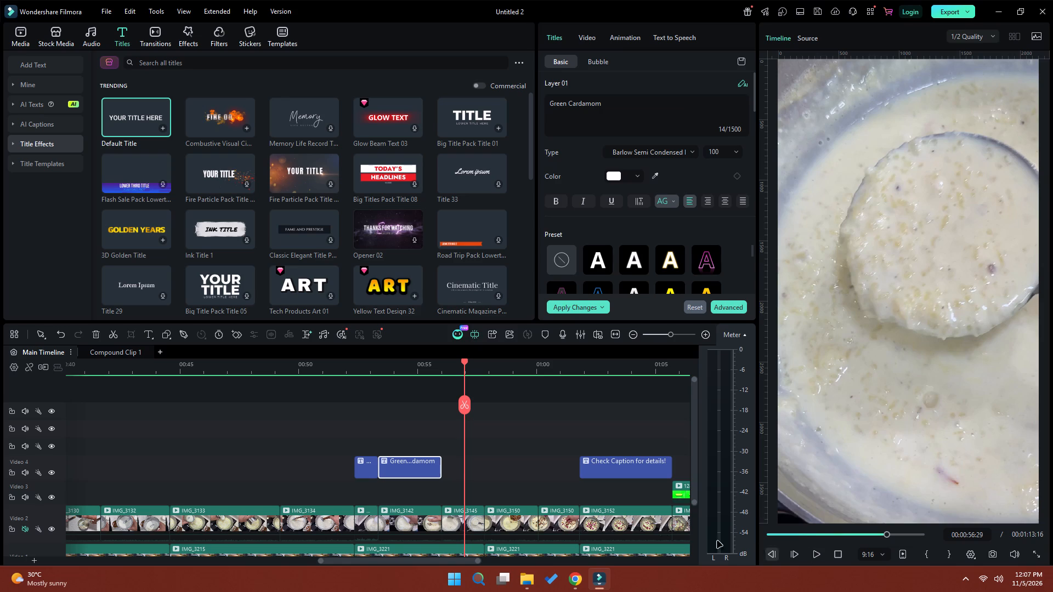
# Go back along the timeline to the earlier section with the "3. Blen...ws with" step title on the Video 4 track.
pyautogui.moveTo(397, 564); pyautogui.dragTo(375, 563)
pyautogui.moveTo(375, 562); pyautogui.dragTo(96, 563)
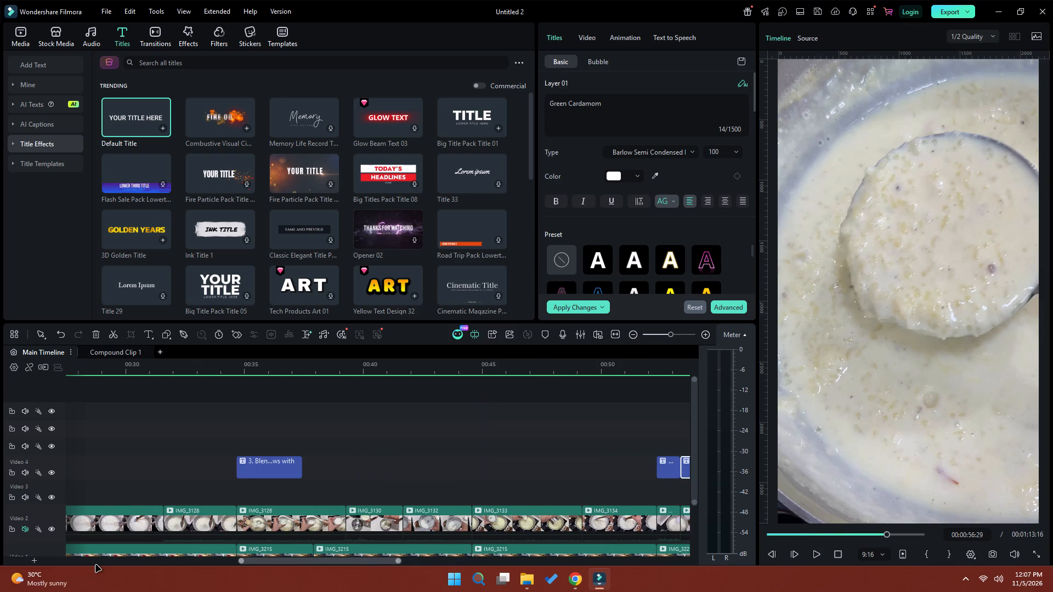
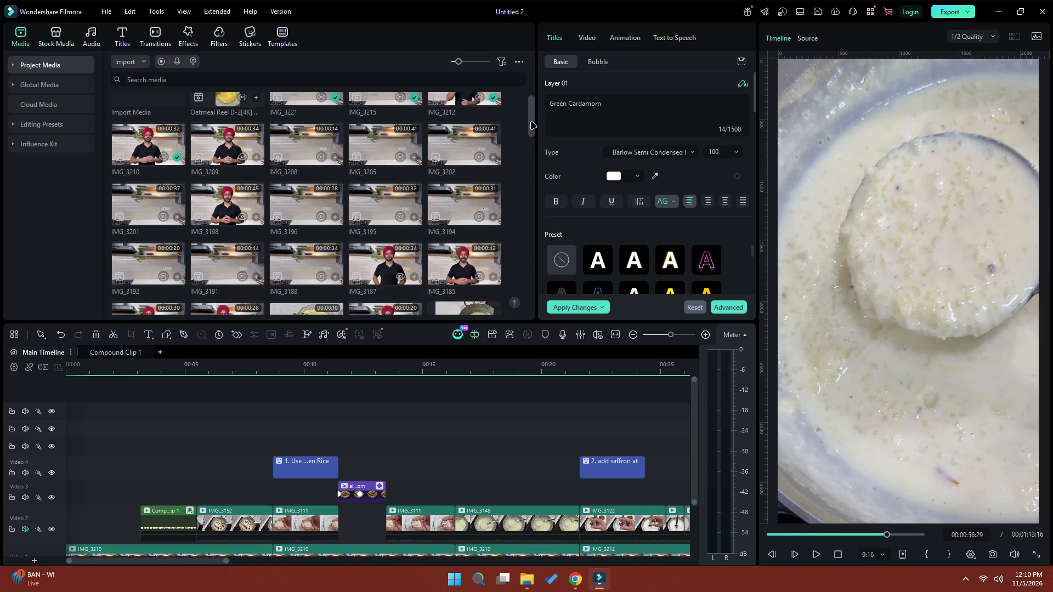
# Look through the project media for finished kheer shots and examine the IMG_3152 shot on the timeline between about 5 and 7 seconds.
pyautogui.moveTo(531, 122); pyautogui.dragTo(526, 152)
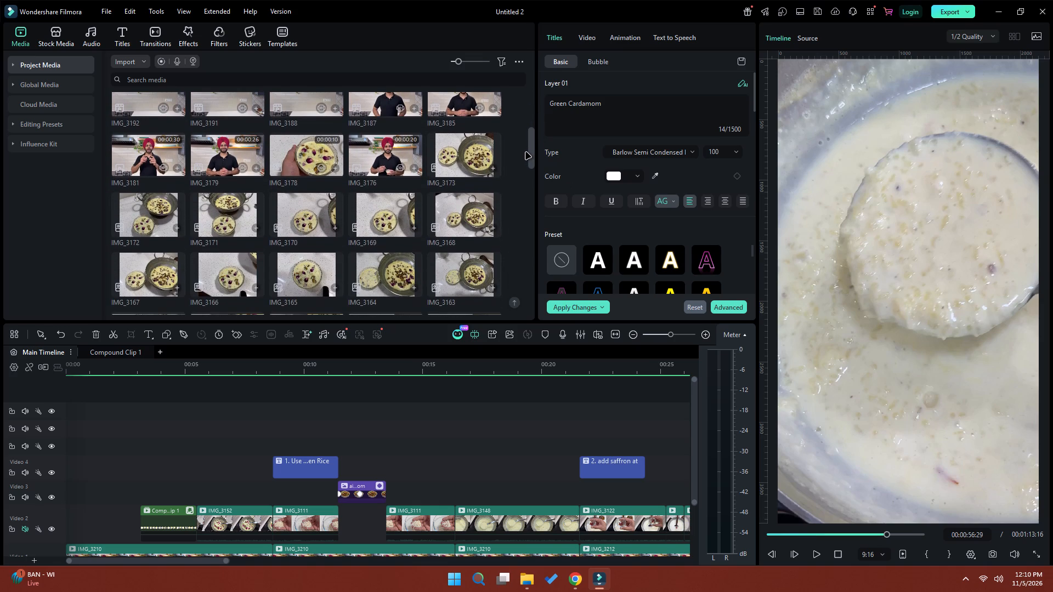
pyautogui.moveTo(526, 152); pyautogui.dragTo(522, 170)
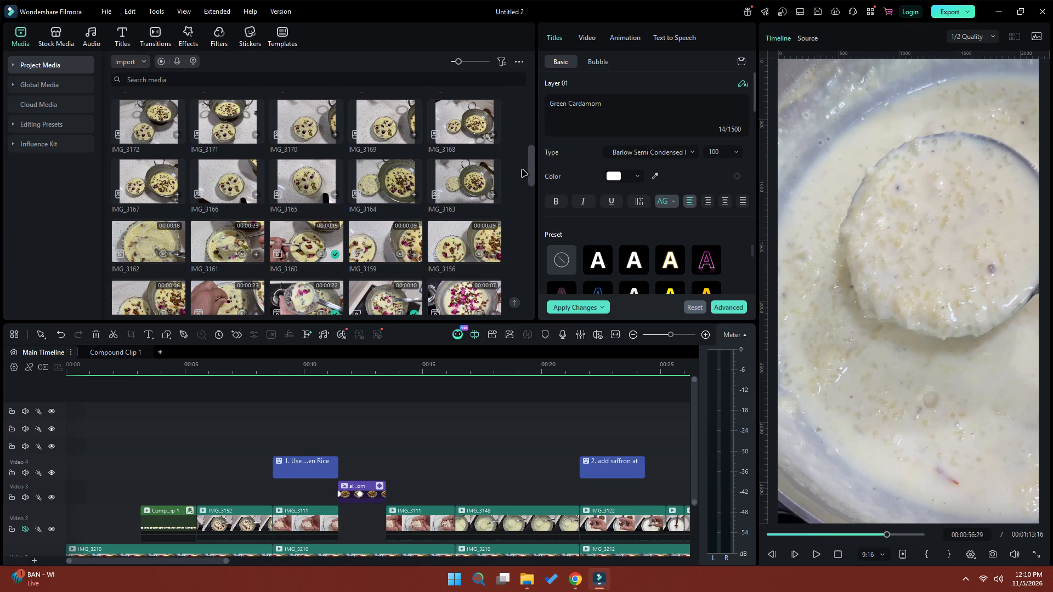
pyautogui.moveTo(522, 170); pyautogui.dragTo(522, 173)
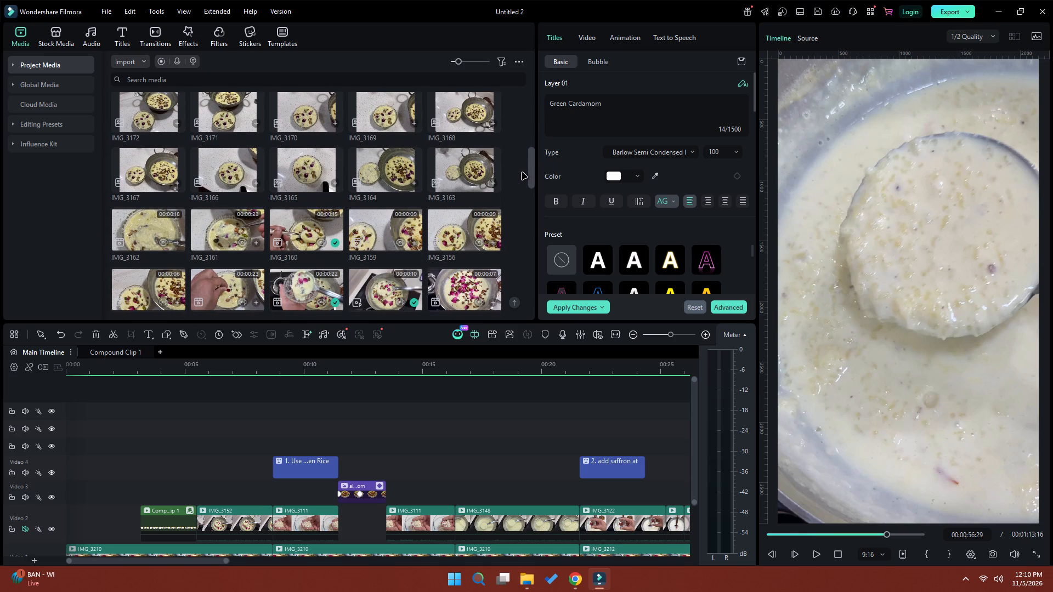
pyautogui.moveTo(522, 173); pyautogui.dragTo(522, 180)
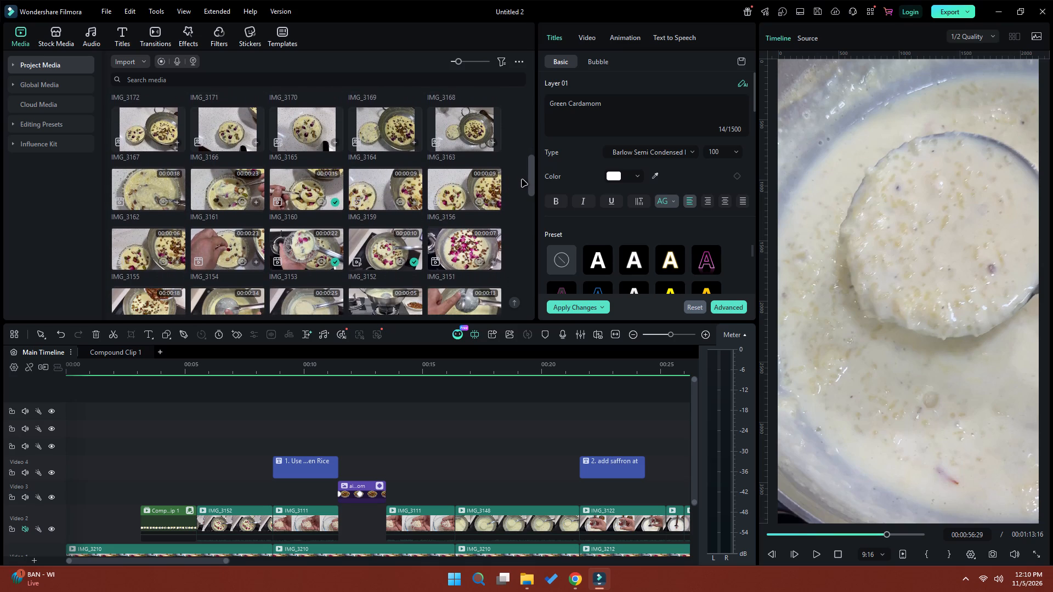
pyautogui.moveTo(522, 180); pyautogui.dragTo(522, 183)
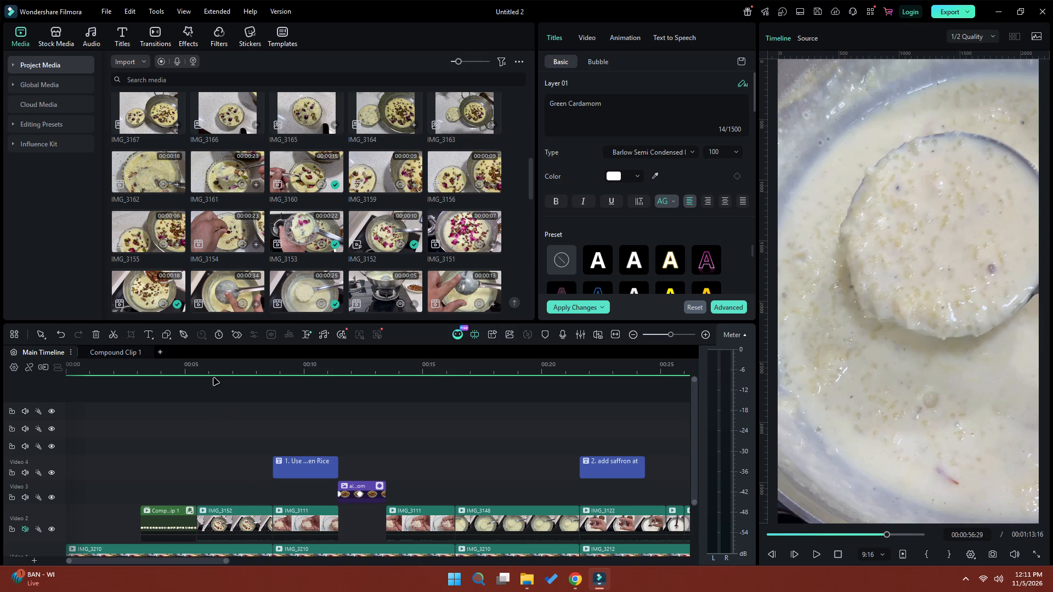
pyautogui.click(202, 370)
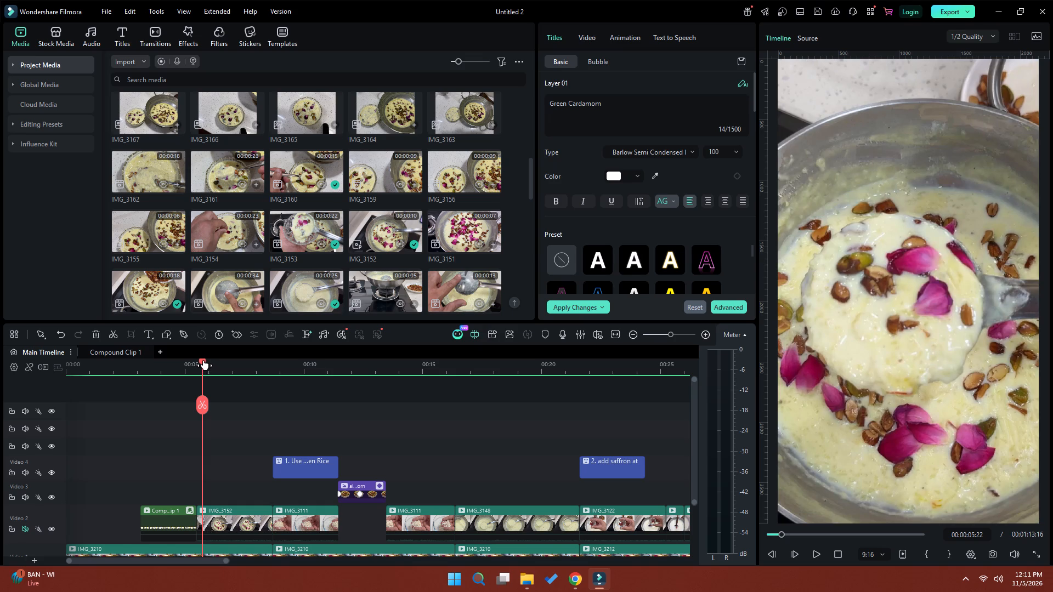
pyautogui.moveTo(203, 360); pyautogui.dragTo(214, 361)
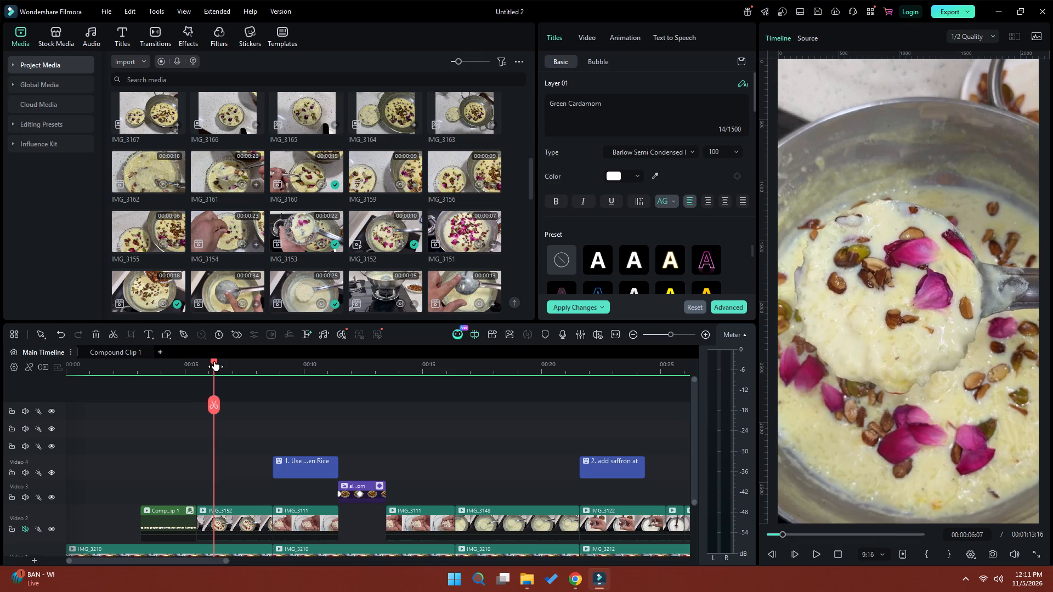
pyautogui.moveTo(214, 361); pyautogui.dragTo(233, 362)
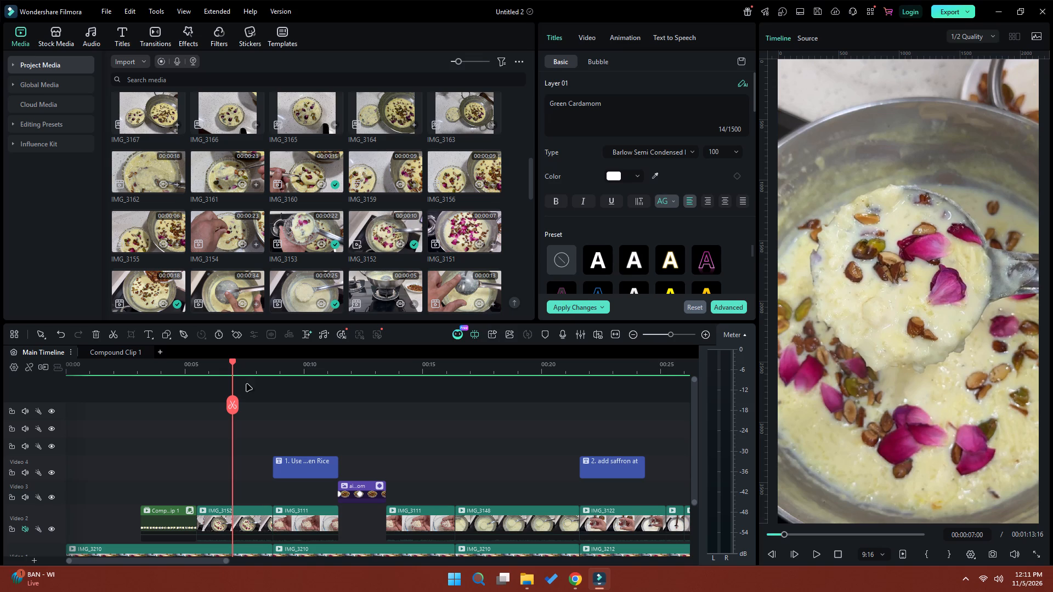
# Select all clips on every timeline track and shift them together about 1.4 seconds later, opening a gap at the video's start.
pyautogui.click(180, 446)
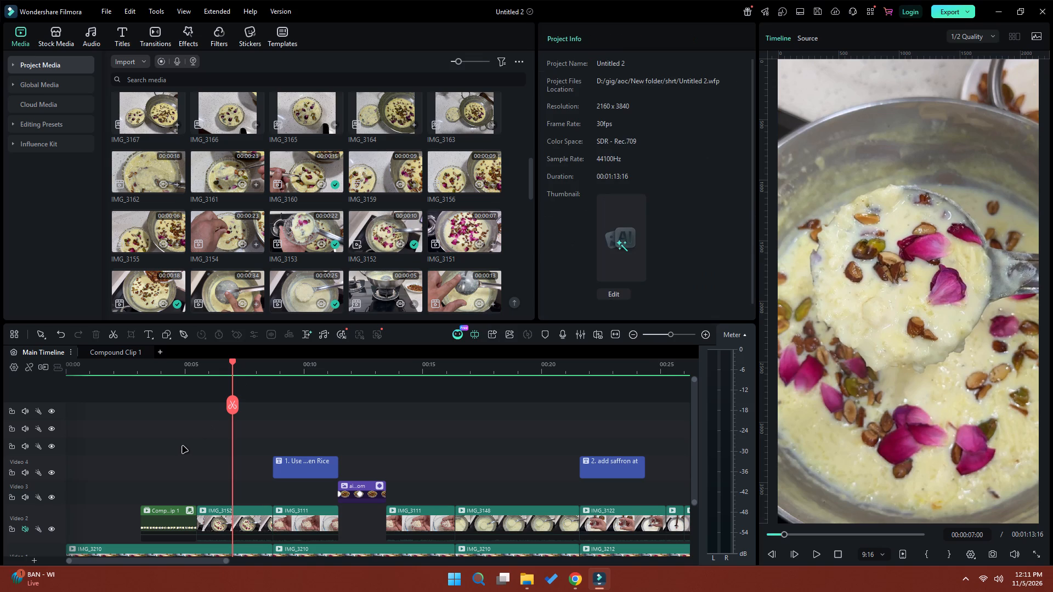
pyautogui.hotkey('ctrl', 'a')
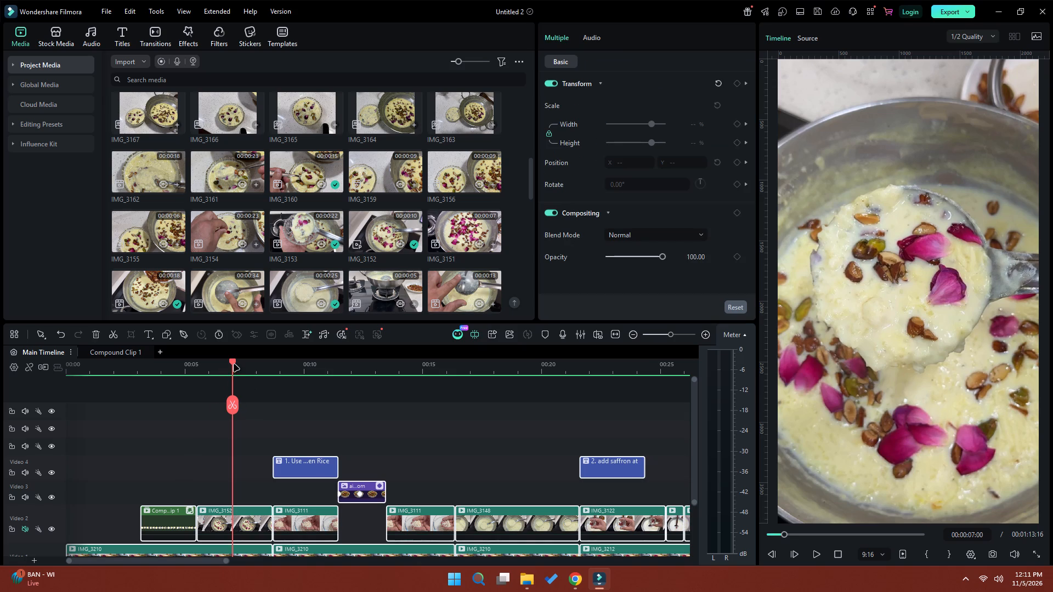
pyautogui.moveTo(232, 361); pyautogui.dragTo(38, 374)
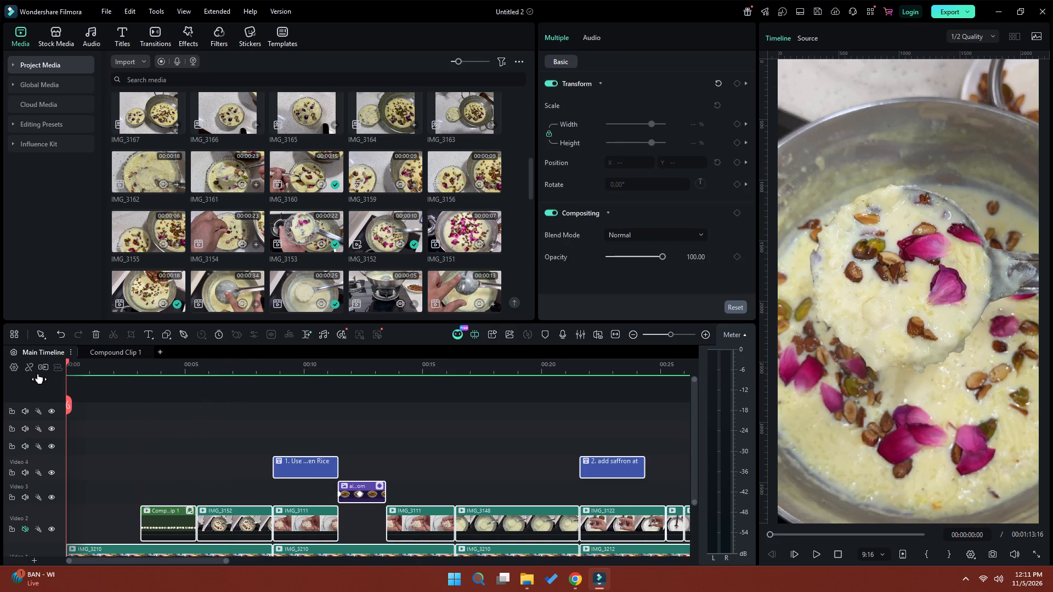
pyautogui.moveTo(38, 374); pyautogui.dragTo(38, 374)
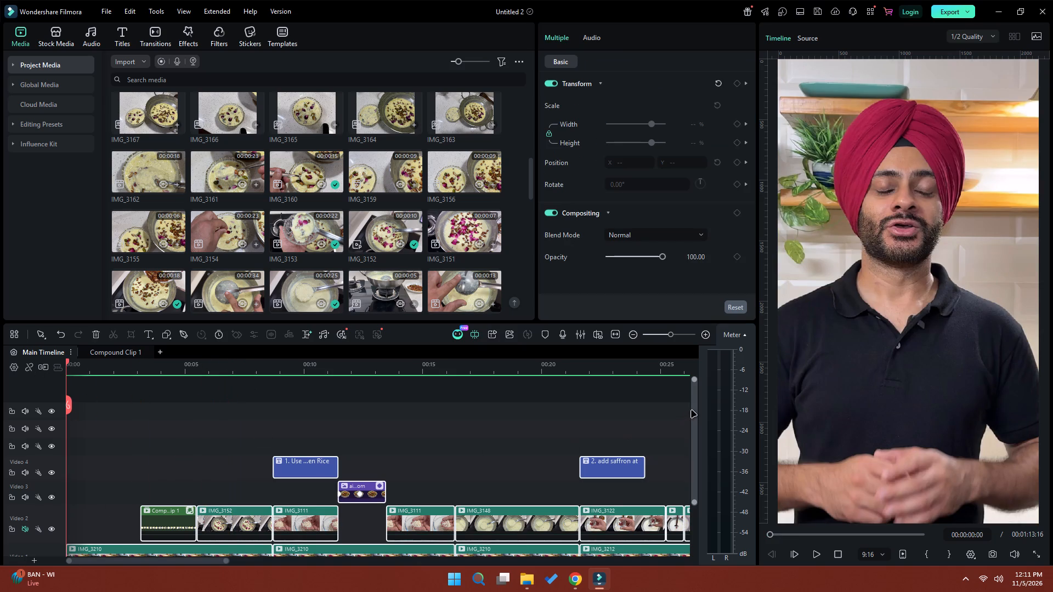
pyautogui.moveTo(692, 411); pyautogui.dragTo(692, 435)
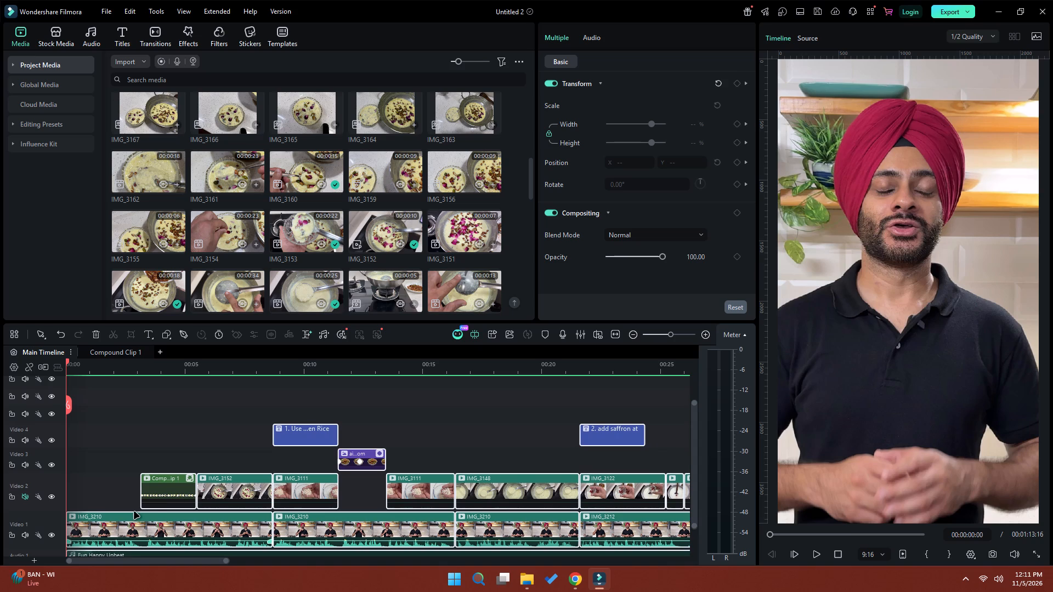
pyautogui.moveTo(105, 528); pyautogui.dragTo(115, 528)
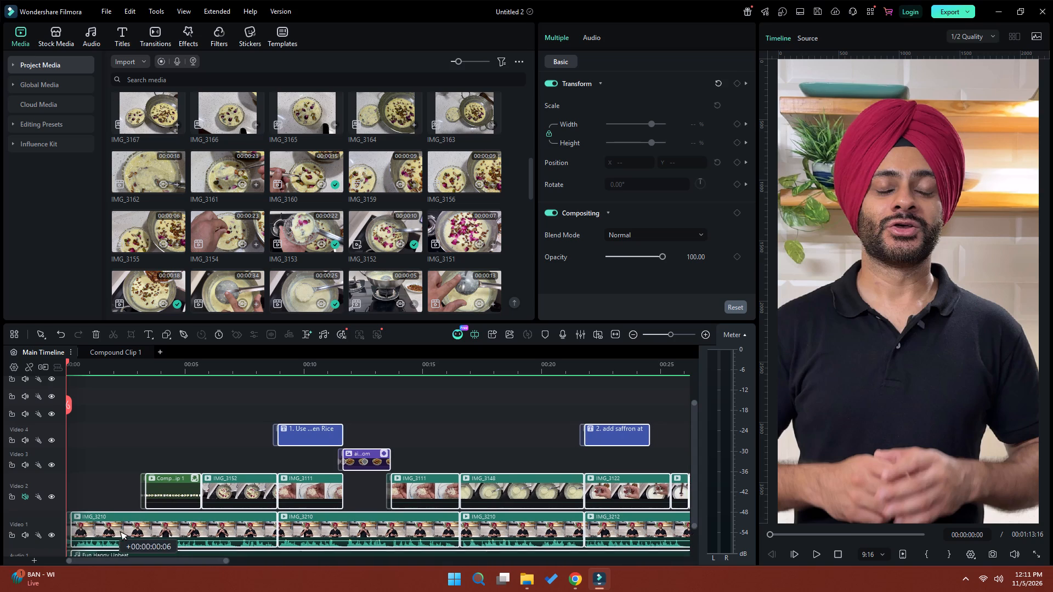
pyautogui.moveTo(115, 528); pyautogui.dragTo(126, 529)
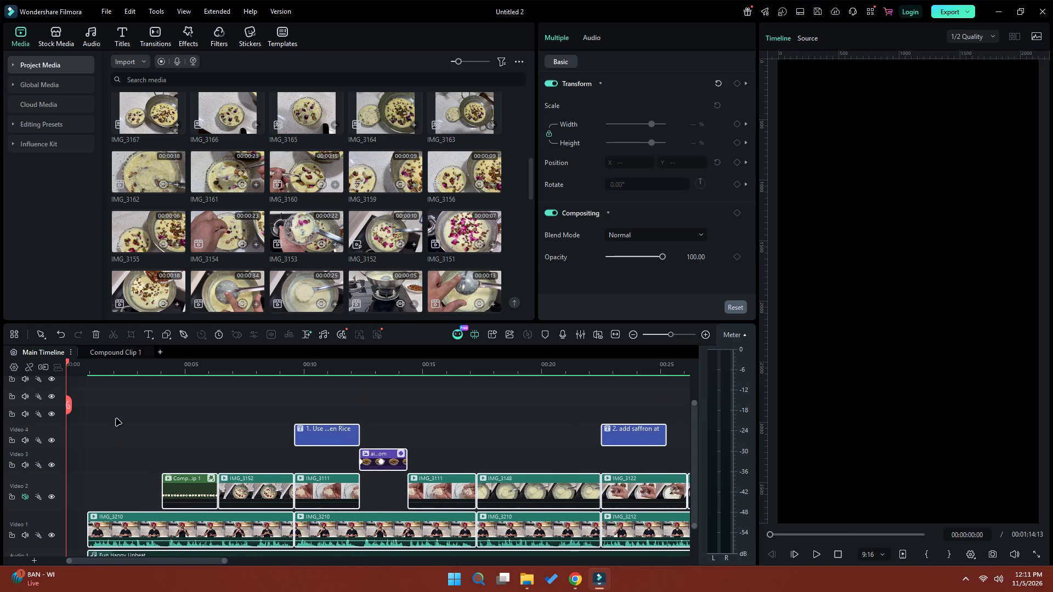
pyautogui.moveTo(115, 372); pyautogui.dragTo(132, 371)
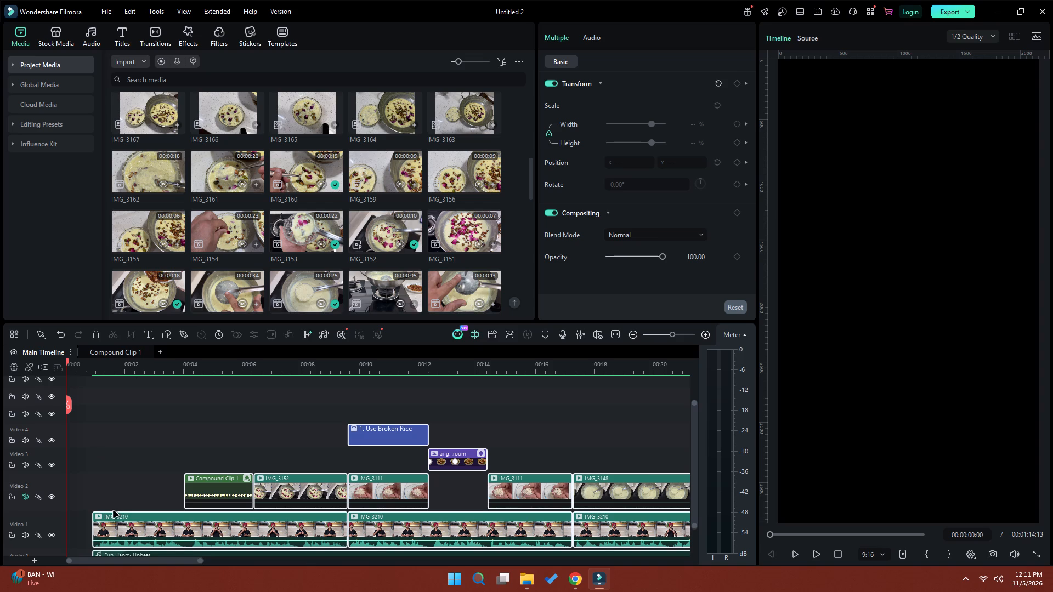
pyautogui.moveTo(116, 527); pyautogui.dragTo(130, 525)
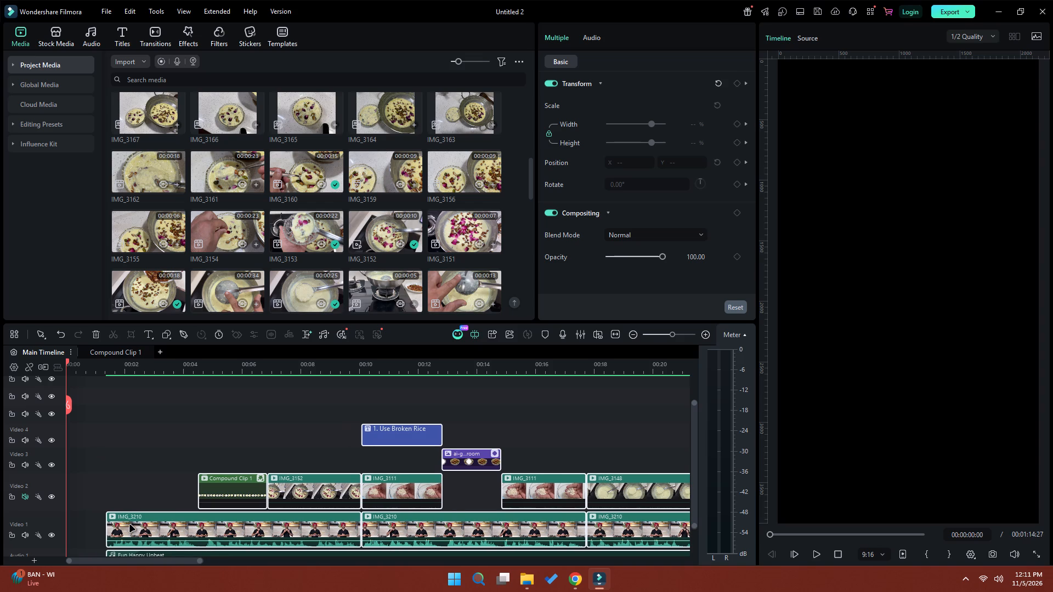
pyautogui.moveTo(151, 369); pyautogui.dragTo(130, 525)
pyautogui.moveTo(130, 525); pyautogui.dragTo(205, 374)
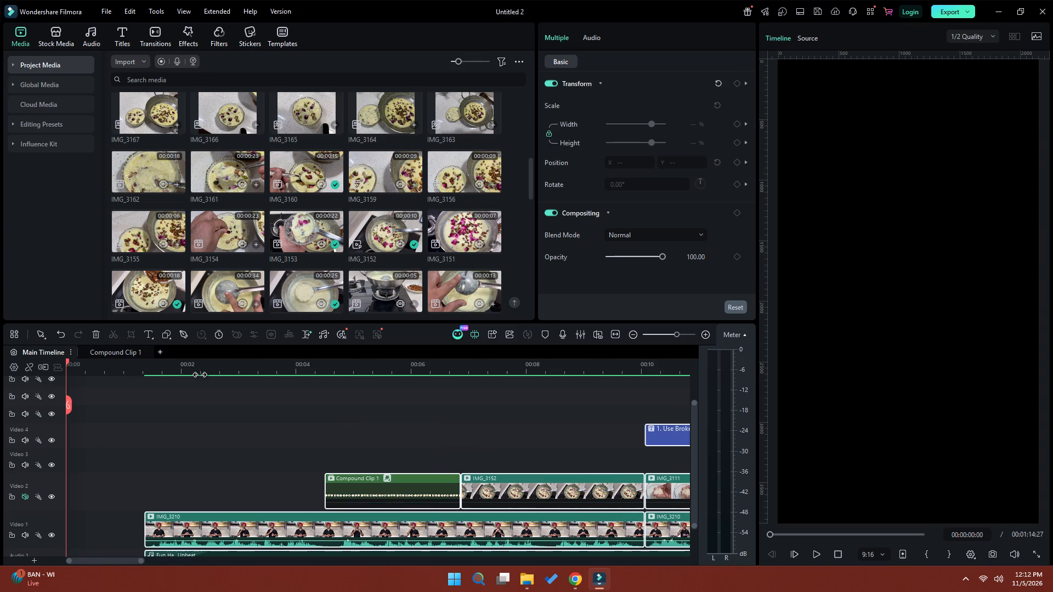
pyautogui.moveTo(185, 370); pyautogui.dragTo(200, 374)
pyautogui.moveTo(200, 374); pyautogui.dragTo(232, 364)
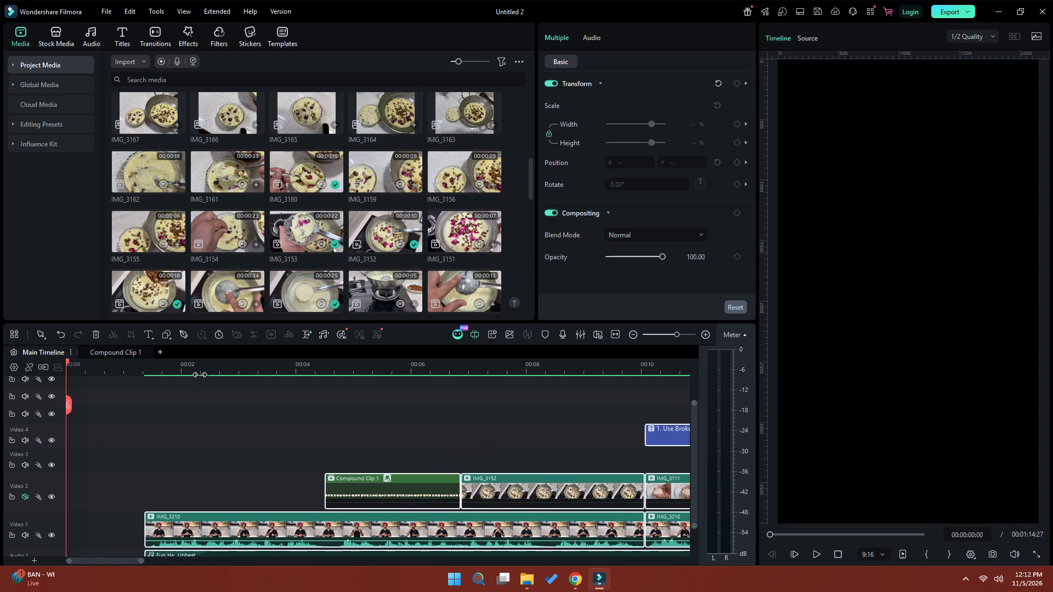